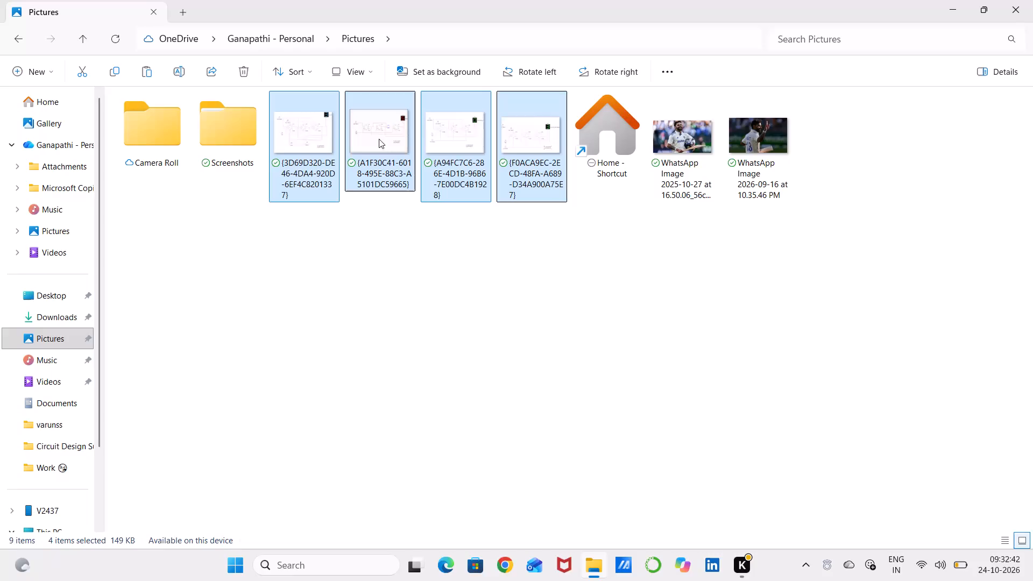
Open the T FLIP FLOP Multisim design from the varunss folder.
left_click(54, 417)
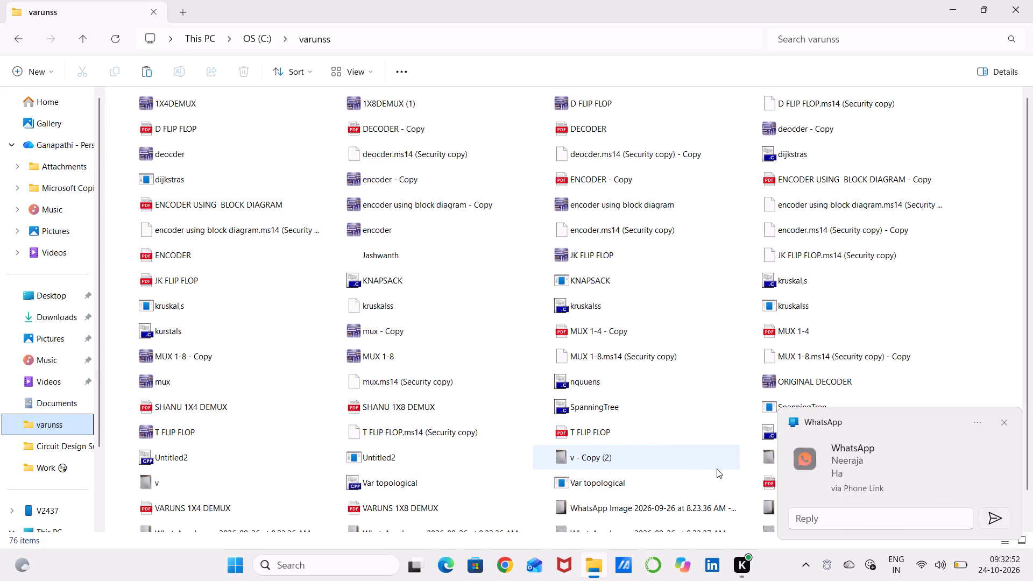
double_click(214, 438)
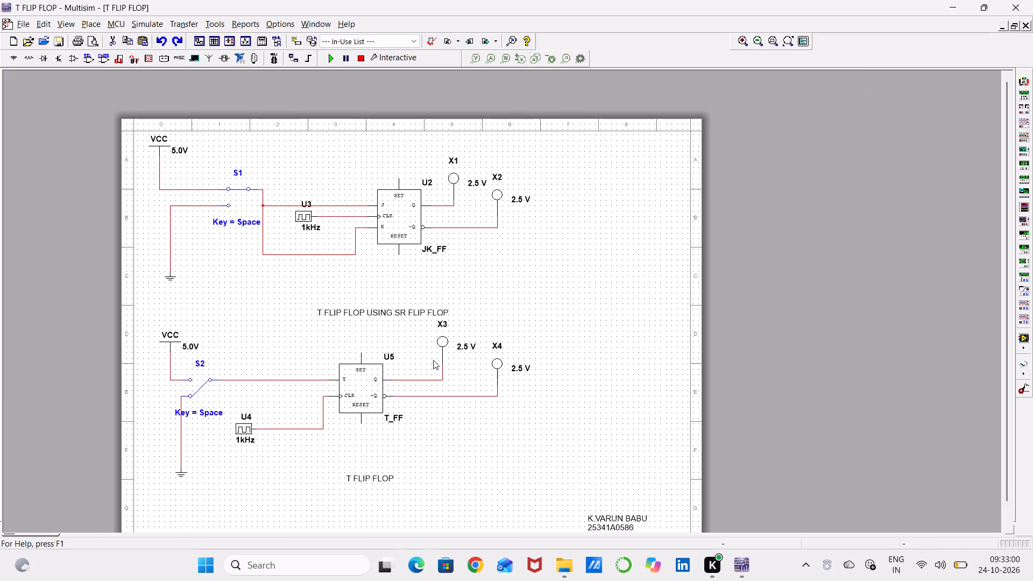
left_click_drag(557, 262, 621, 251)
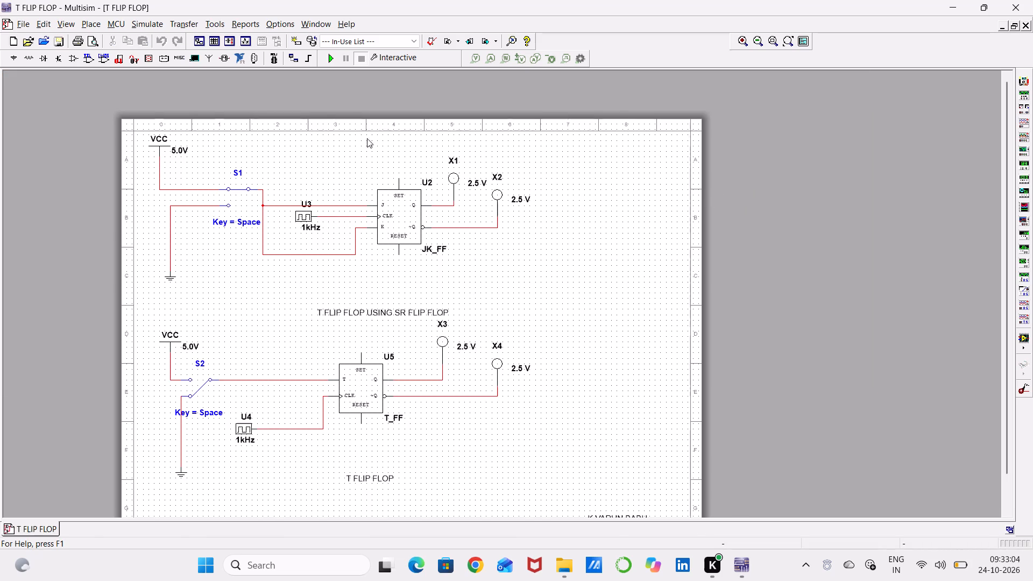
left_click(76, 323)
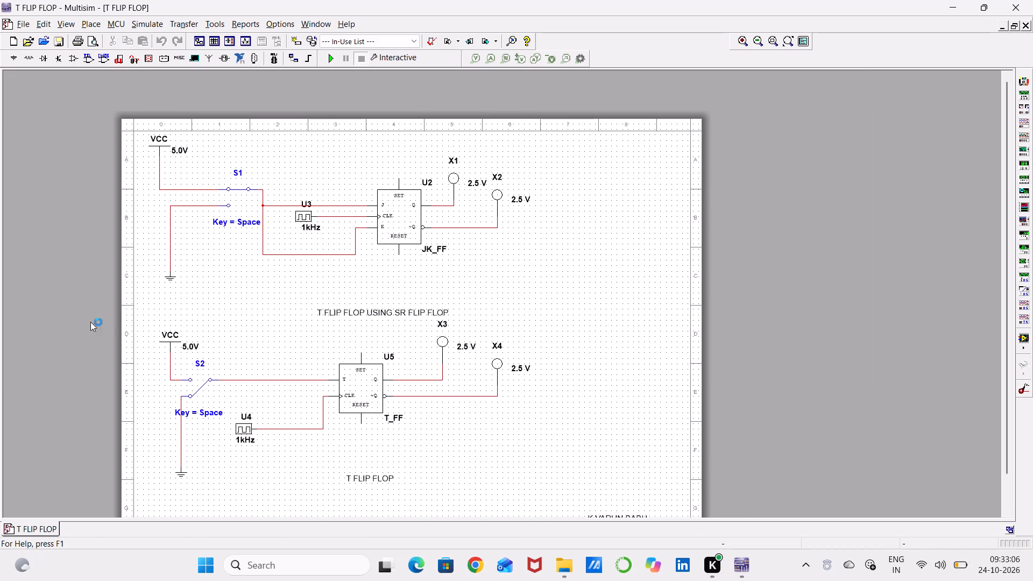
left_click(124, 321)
Run the interactive simulation of the T flip-flop circuits and close the Spreadsheet View.
left_click(329, 57)
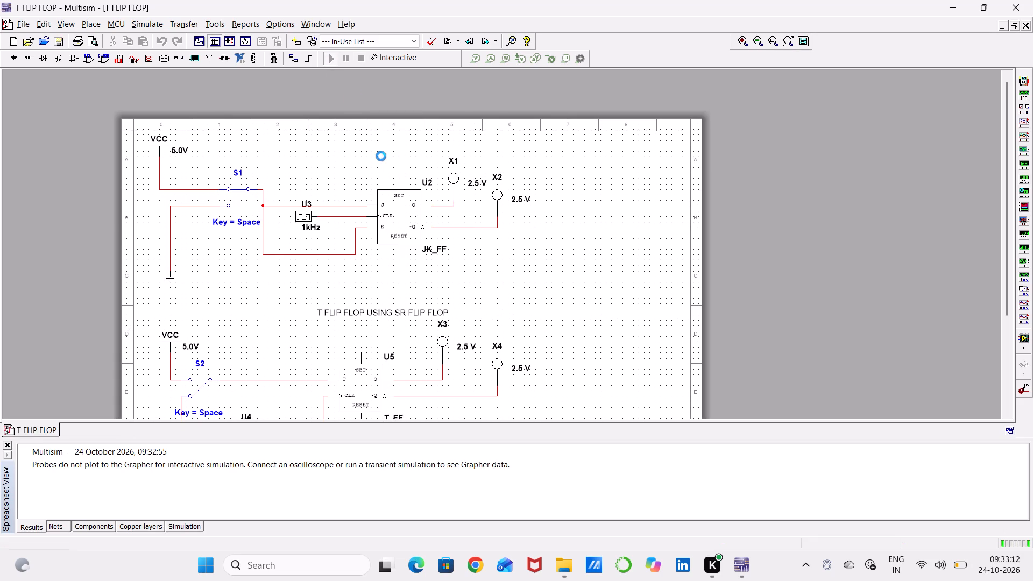
left_click(9, 445)
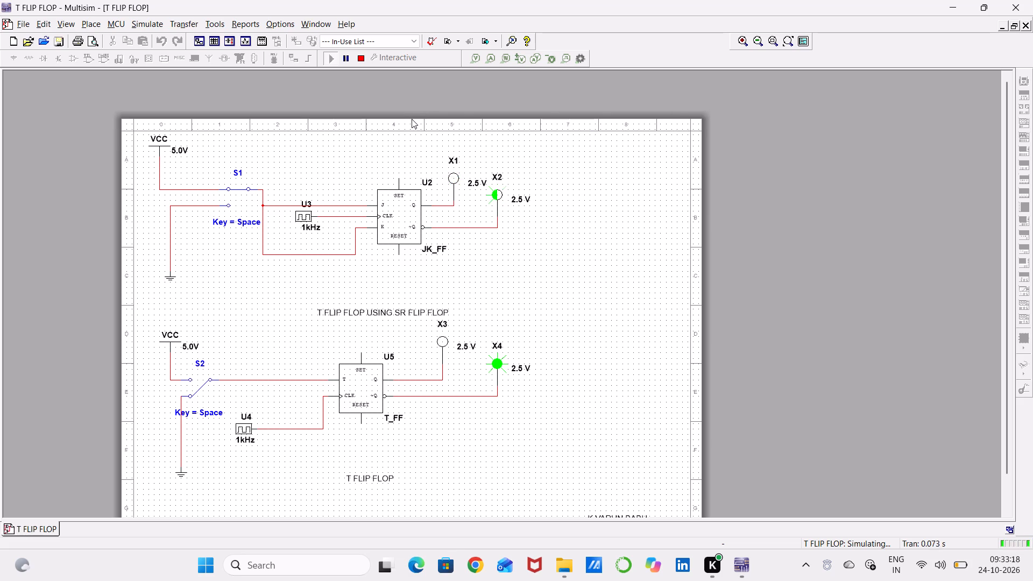
left_click_drag(411, 119, 487, 115)
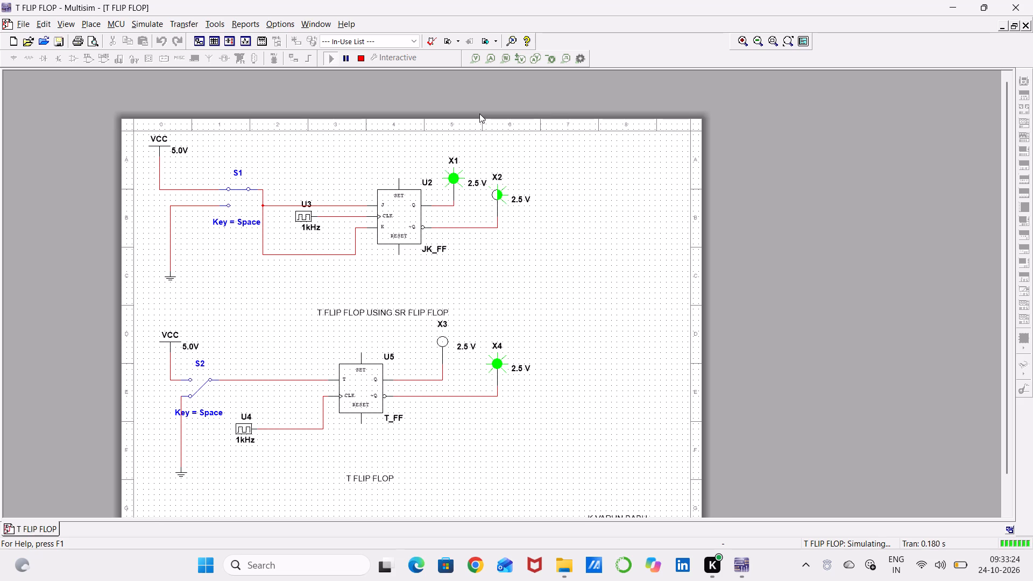
Capture a rectangular screenshot of the schematic sheet showing both T flip-flop circuits while the simulation runs.
key("Print")
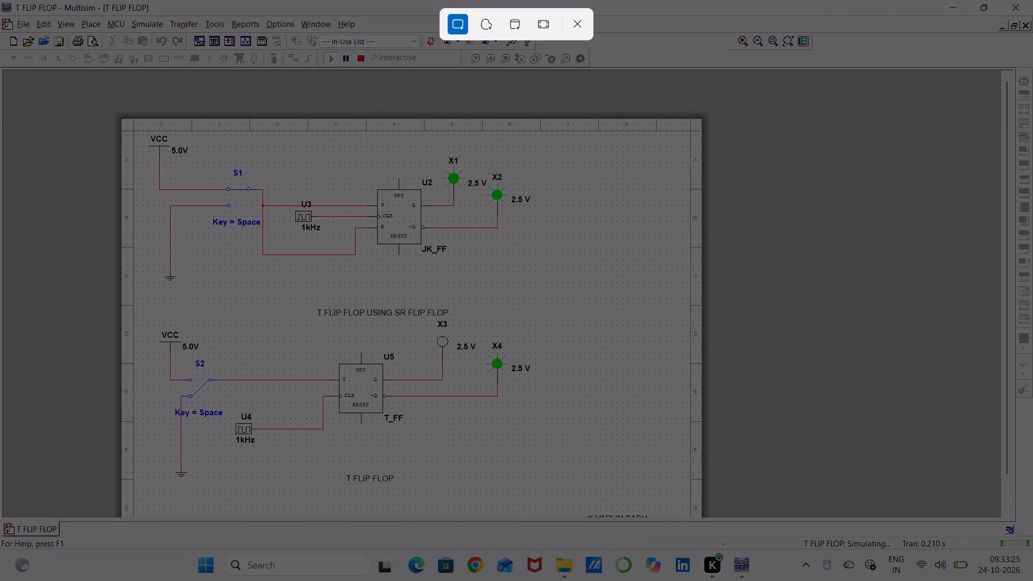
left_click_drag(122, 117, 475, 392)
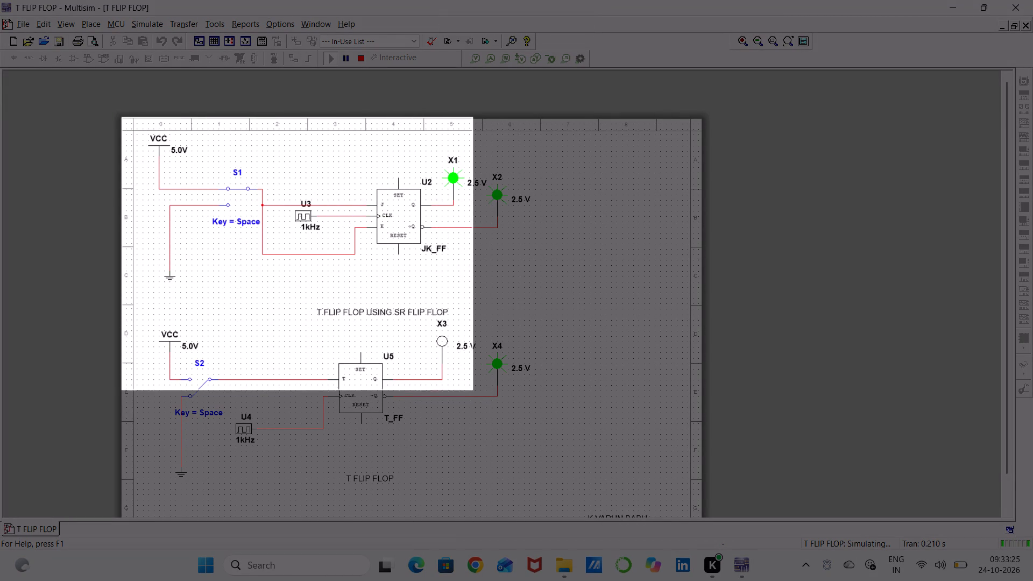
left_click_drag(475, 392, 639, 466)
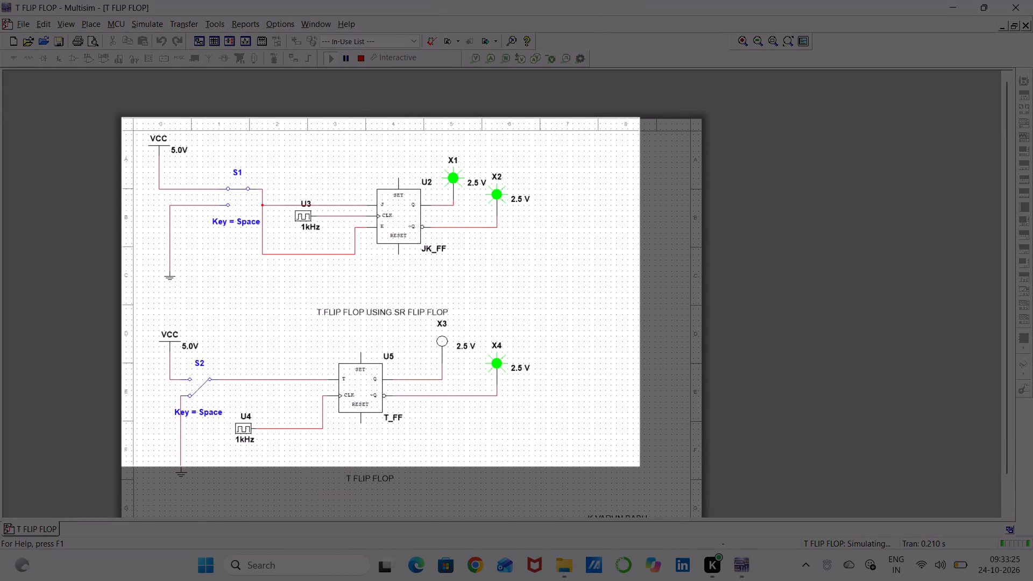
left_click_drag(639, 466, 685, 565)
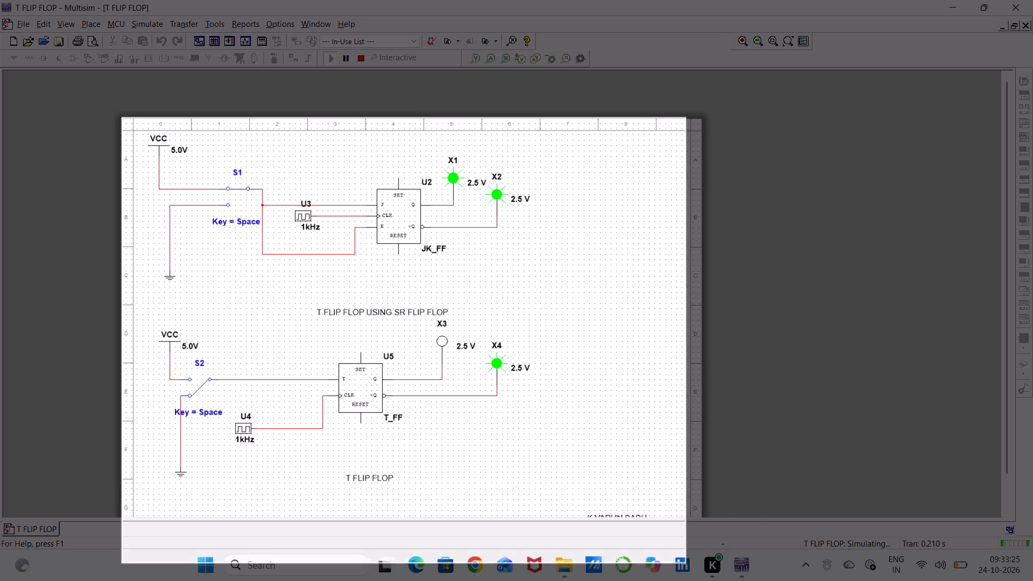
left_click_drag(685, 565, 519, 327)
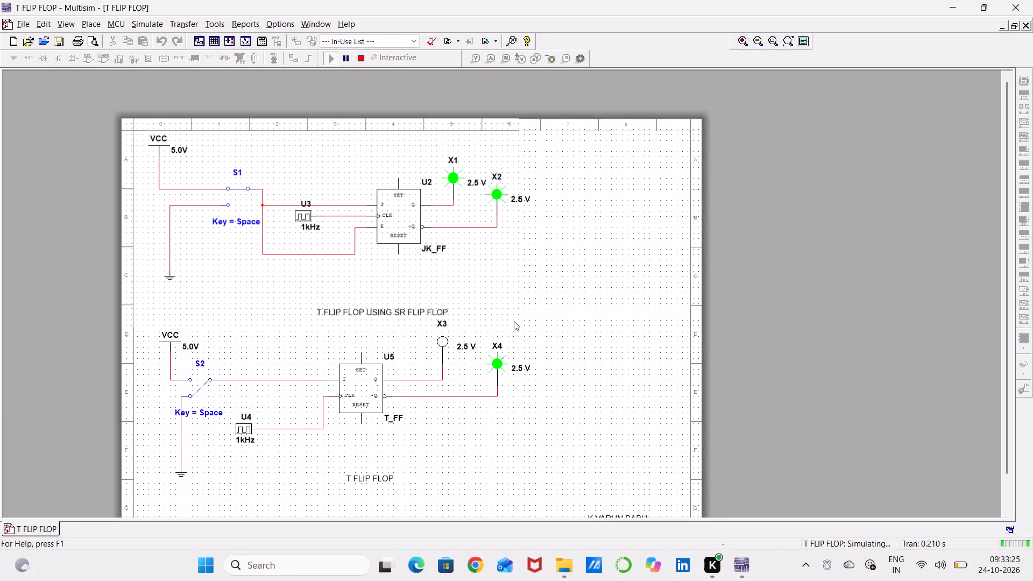
Switch to the varunss folder in File Explorer, close its window, and close Multisim with the T FLIP FLOP design.
left_click(554, 574)
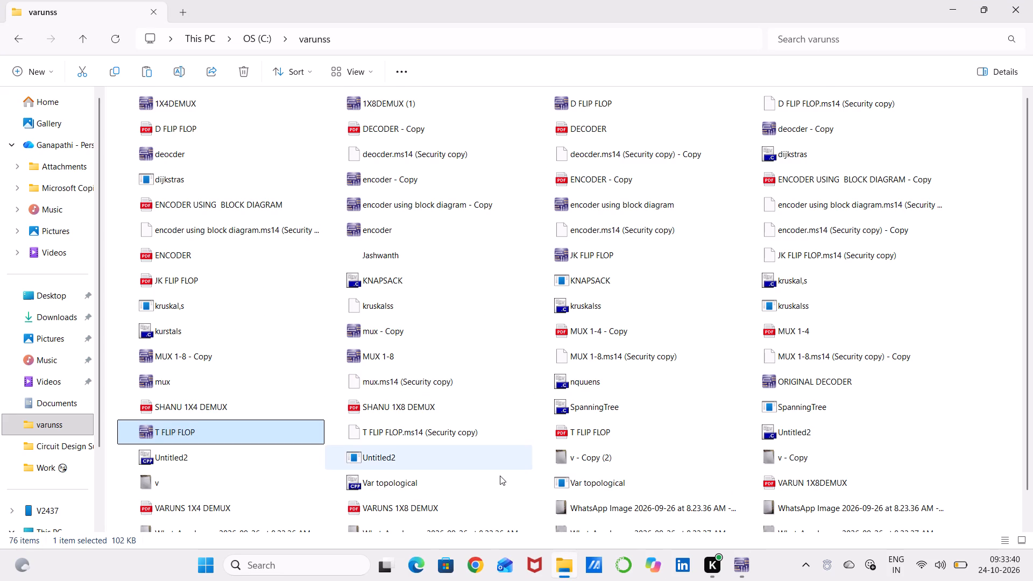
scroll(500, 476, "down", 3)
scroll(500, 476, "up", 2)
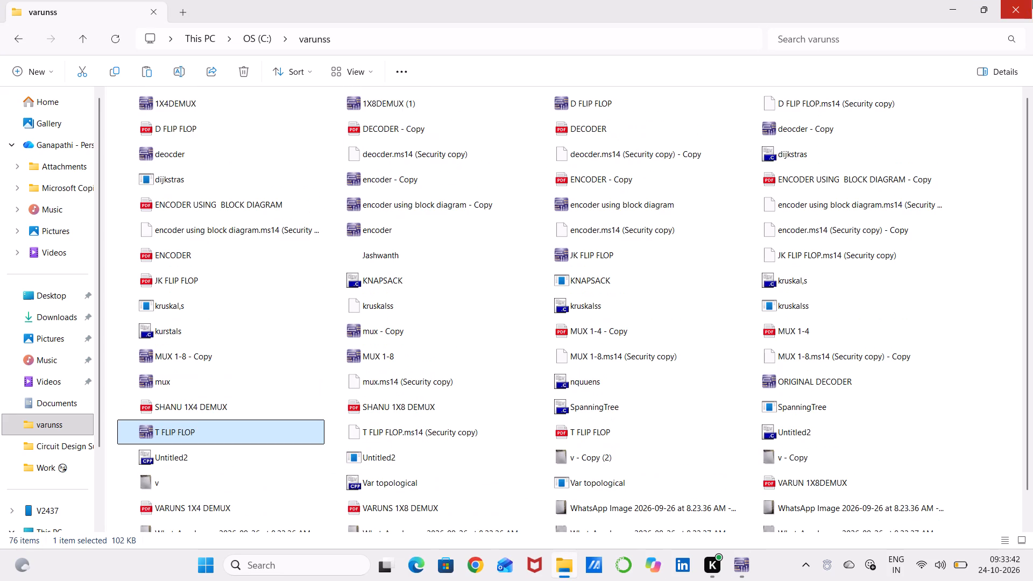
left_click(1017, 13)
left_click(1032, 0)
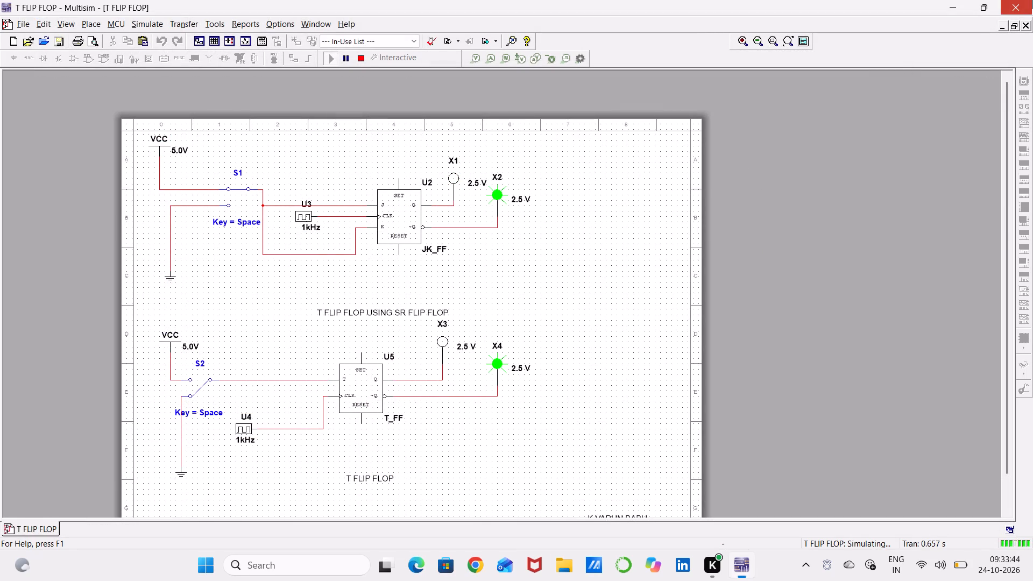
left_click(1022, 9)
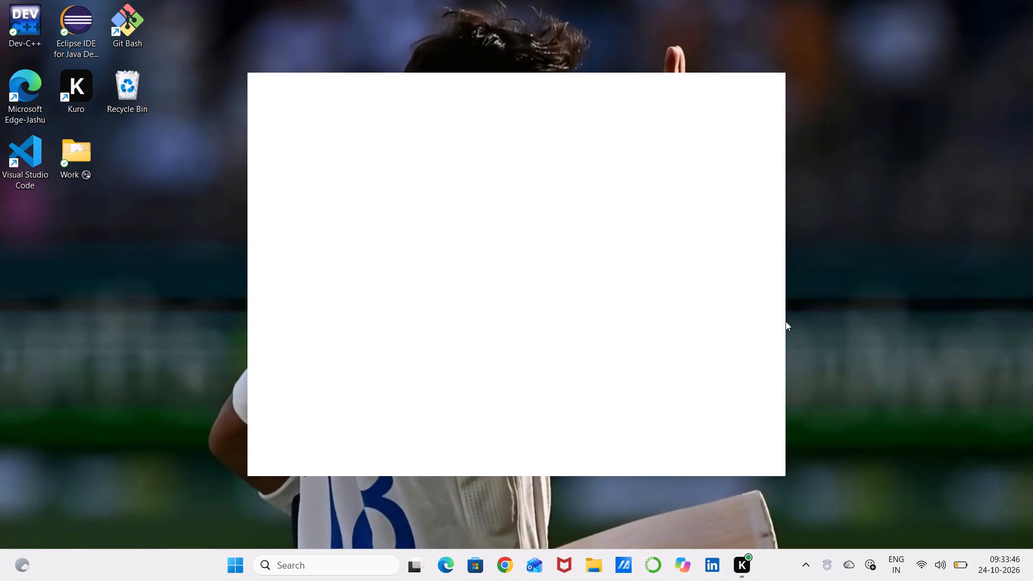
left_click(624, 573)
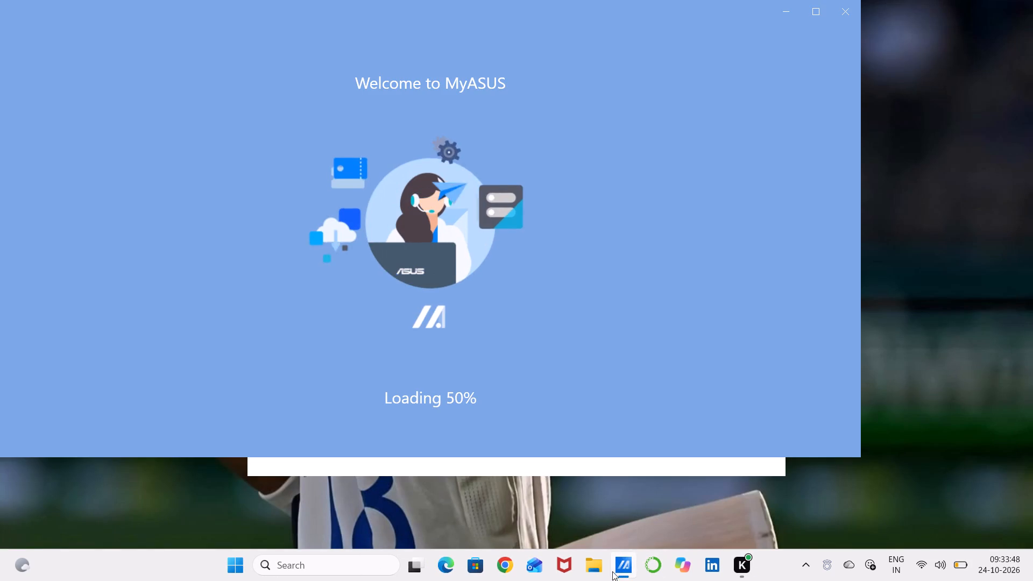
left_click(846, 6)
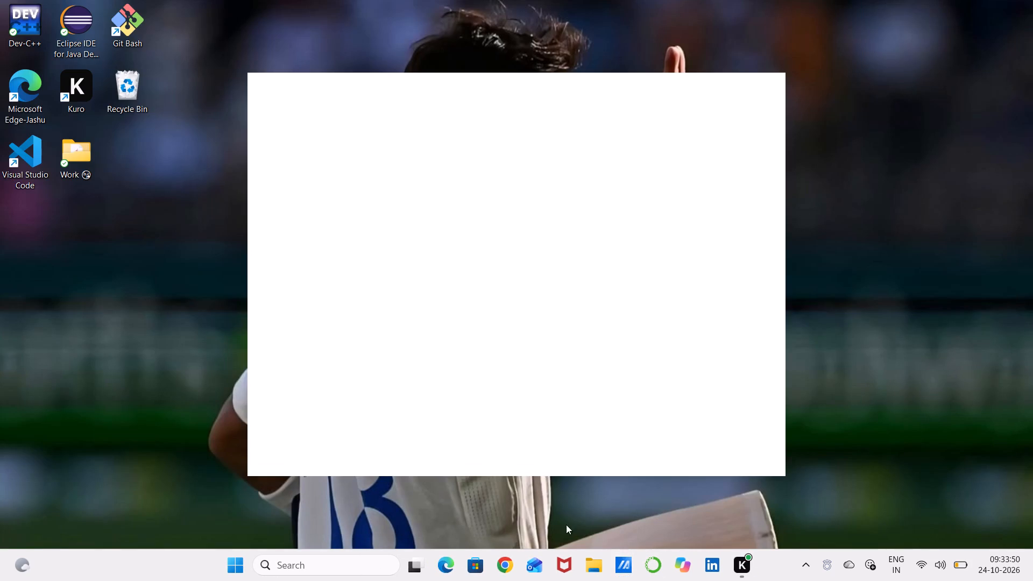
Search Windows for "ni" and launch NI Multisim 14.1.
left_click(334, 557)
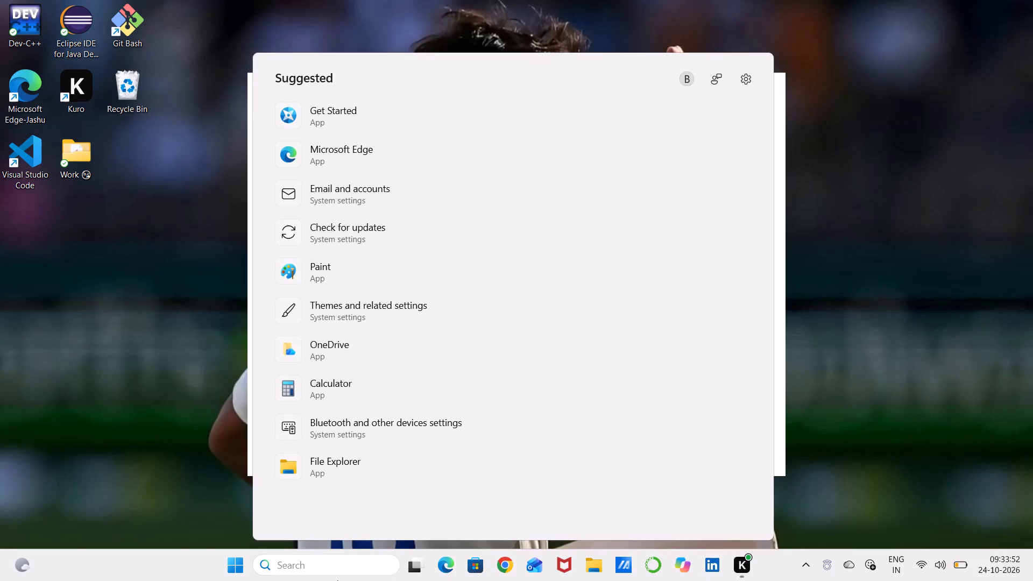
type("ni")
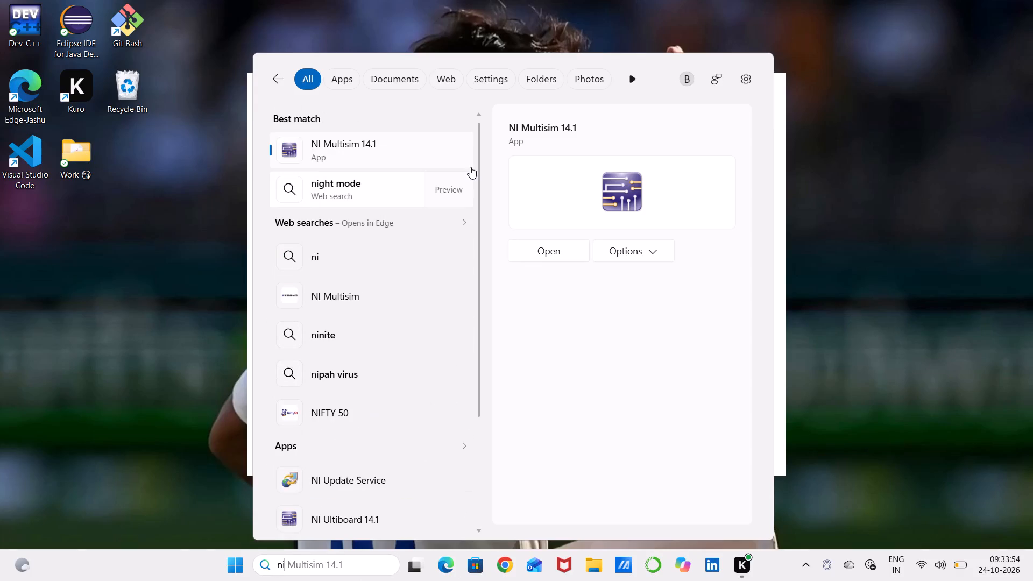
left_click(449, 158)
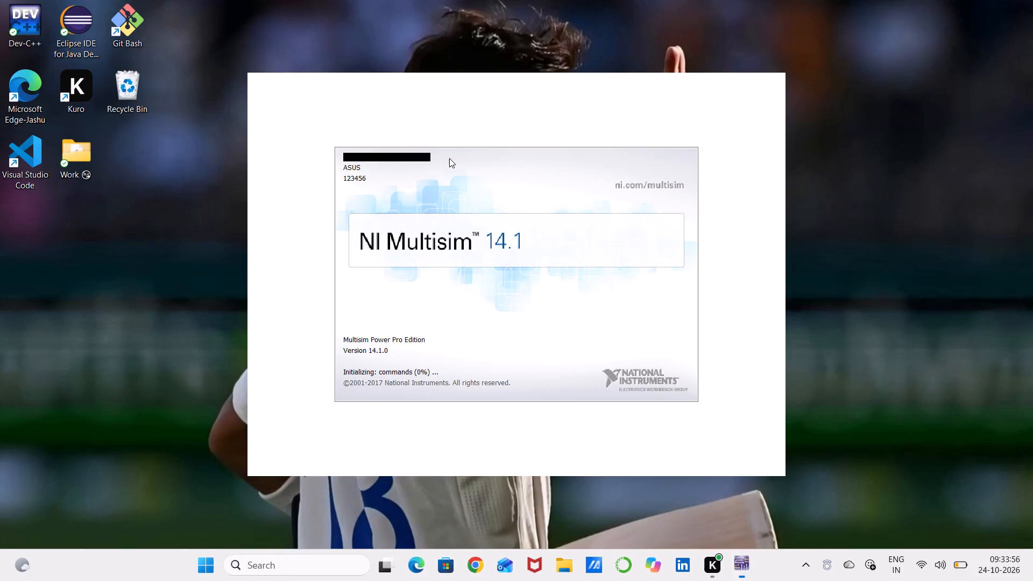
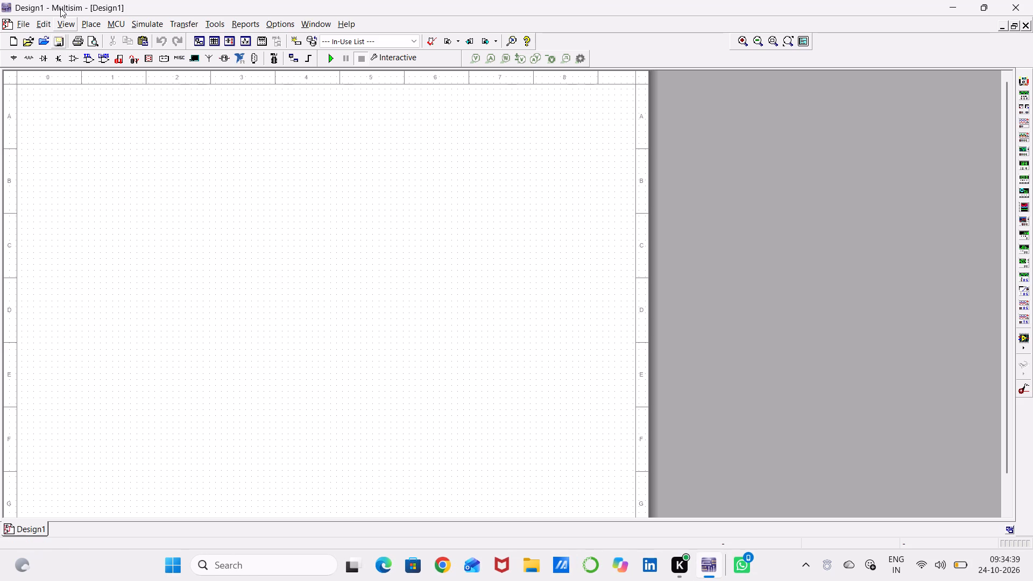
Start placing a component and examine the Sources group's control function block, controlled current, controlled voltage and signal source families.
left_click(89, 15)
left_click(87, 29)
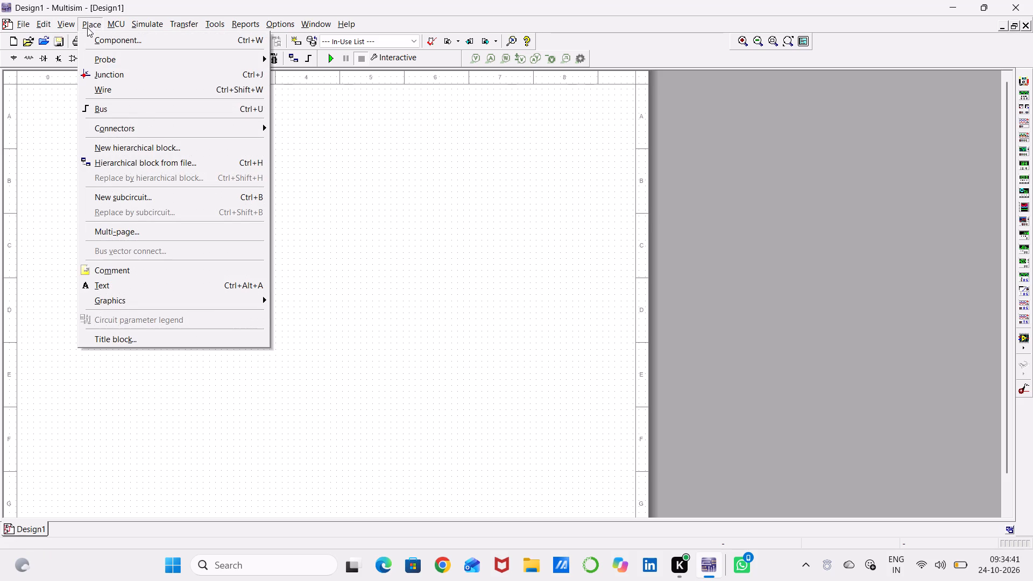
left_click(93, 40)
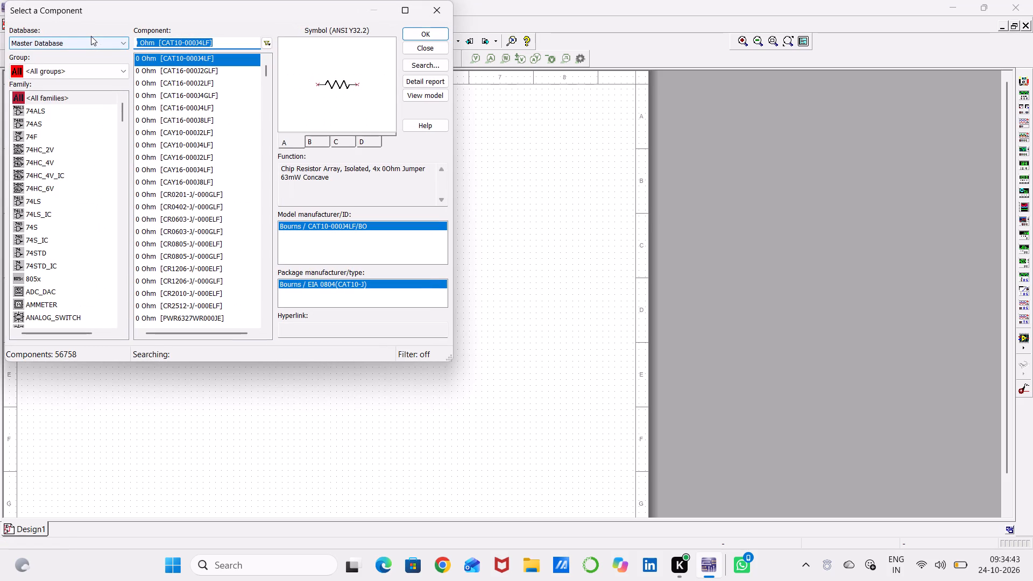
key("BackSpace")
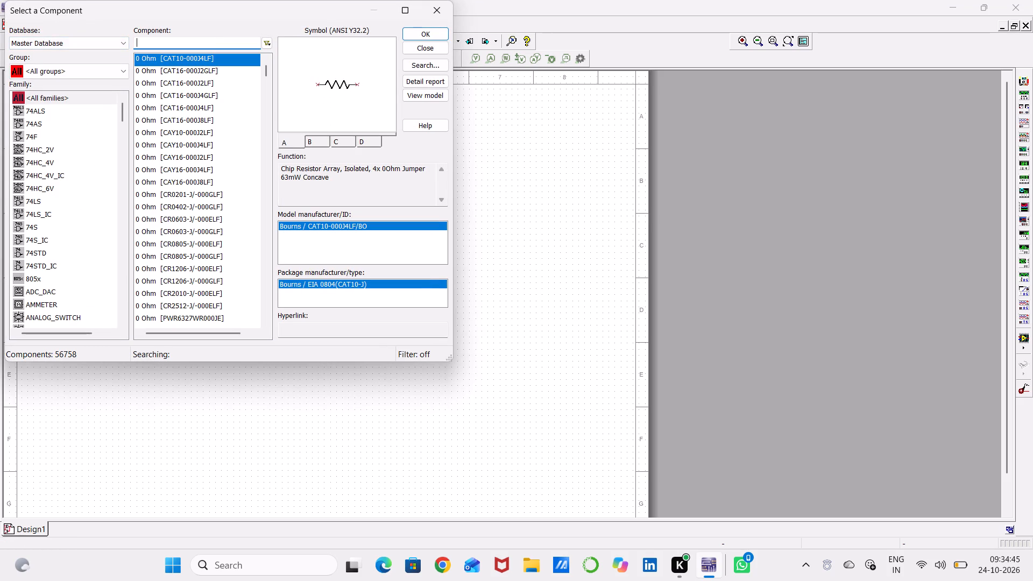
left_click(56, 70)
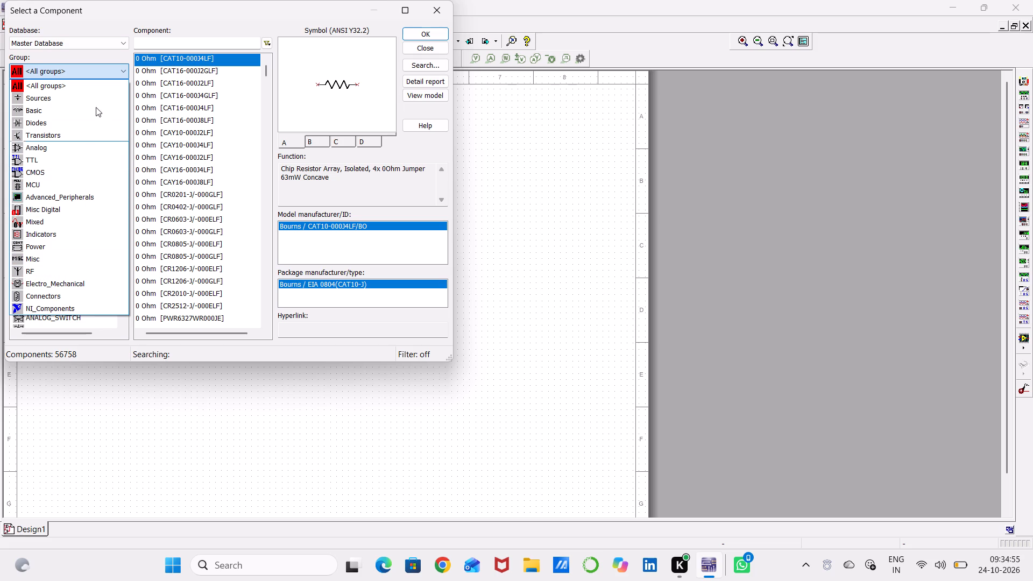
left_click(73, 103)
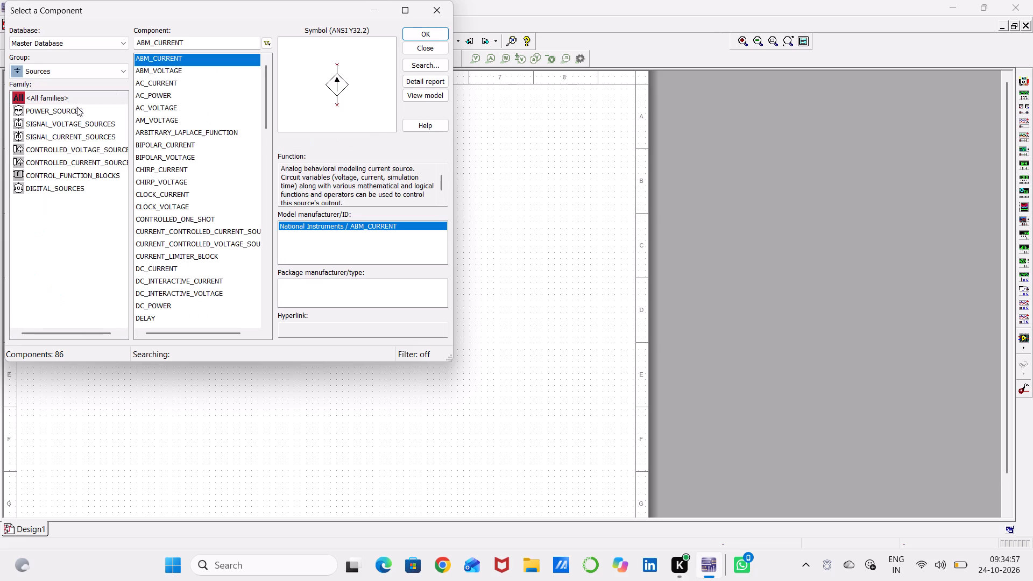
left_click(72, 176)
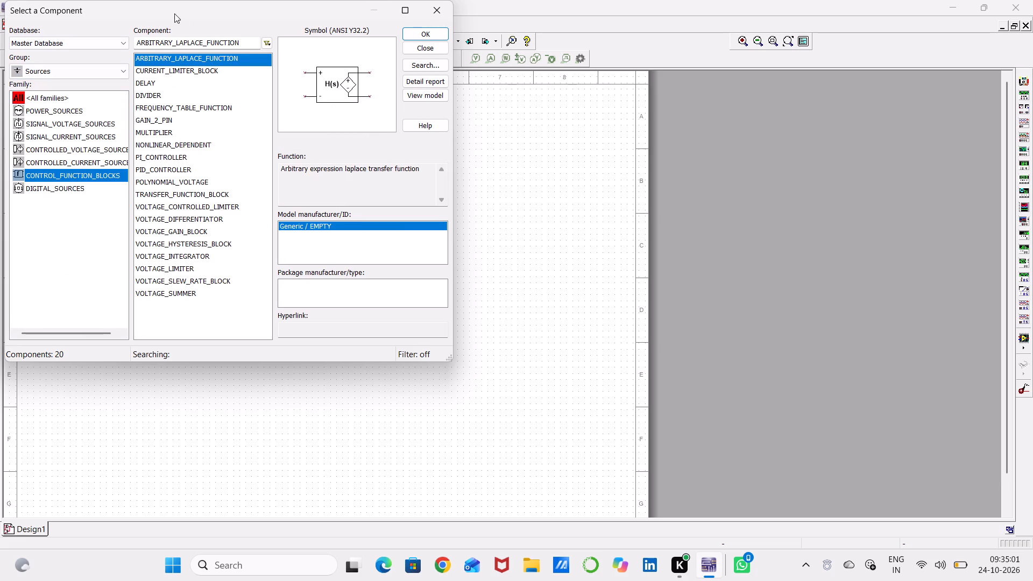
left_click(154, 90)
left_click(159, 109)
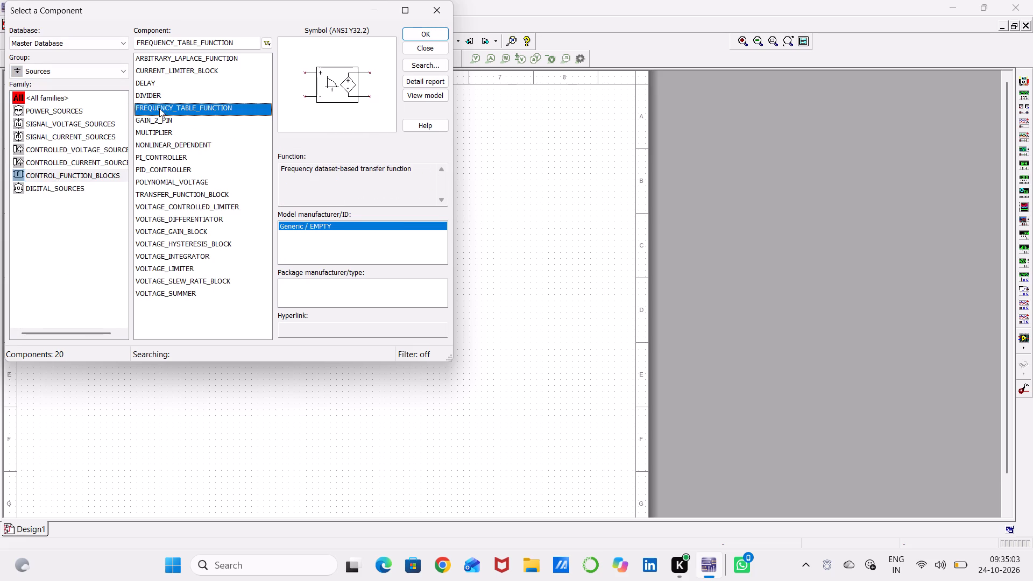
left_click(157, 97)
left_click(81, 159)
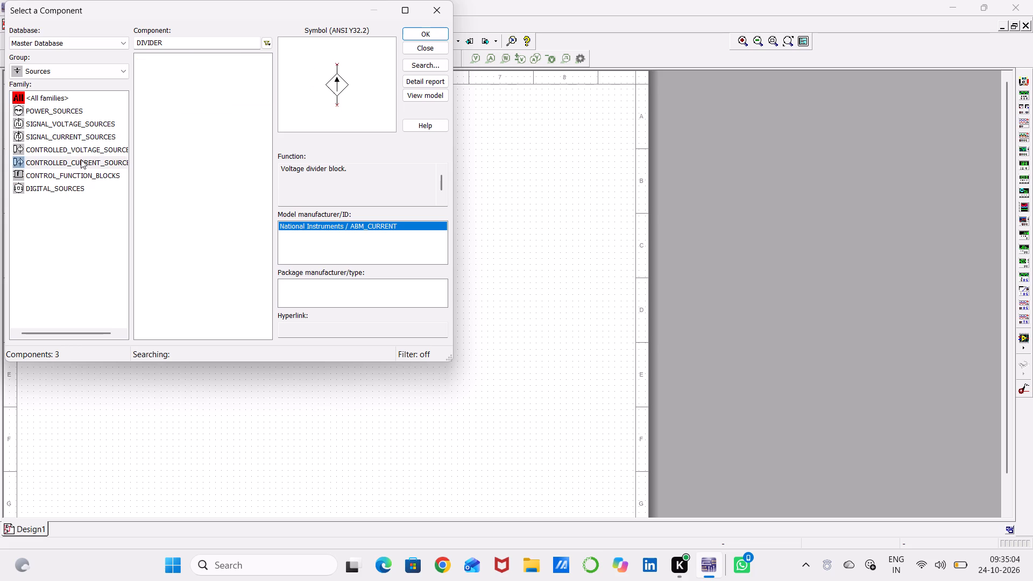
left_click(215, 66)
left_click(215, 70)
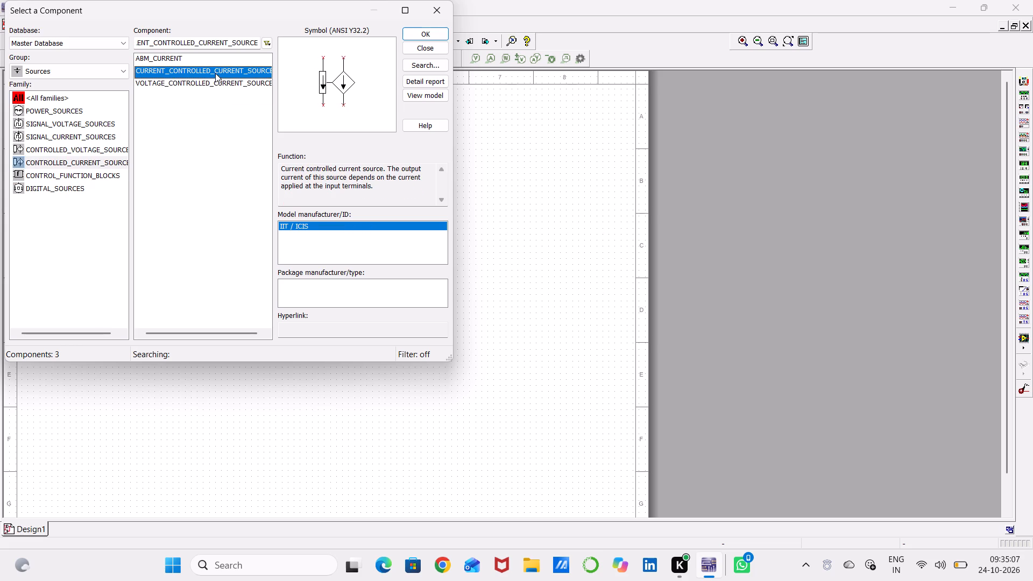
left_click(218, 82)
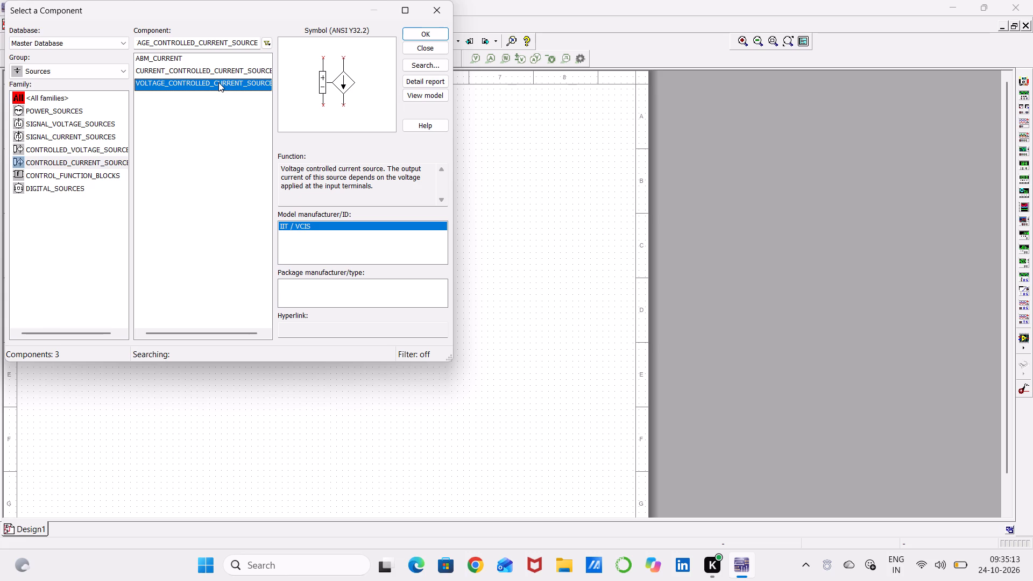
left_click(61, 117)
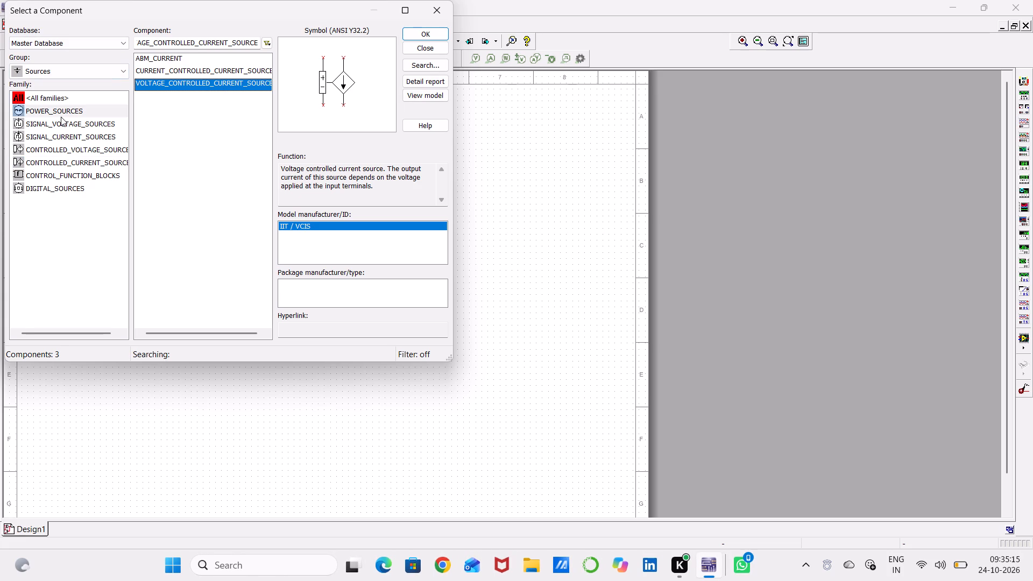
left_click(63, 124)
left_click(62, 148)
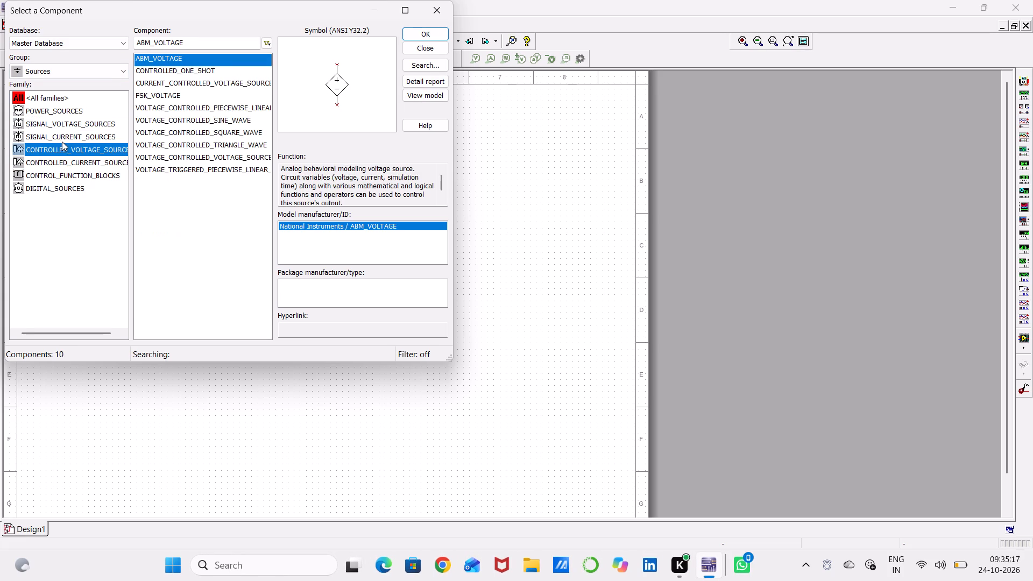
left_click(61, 133)
left_click(61, 152)
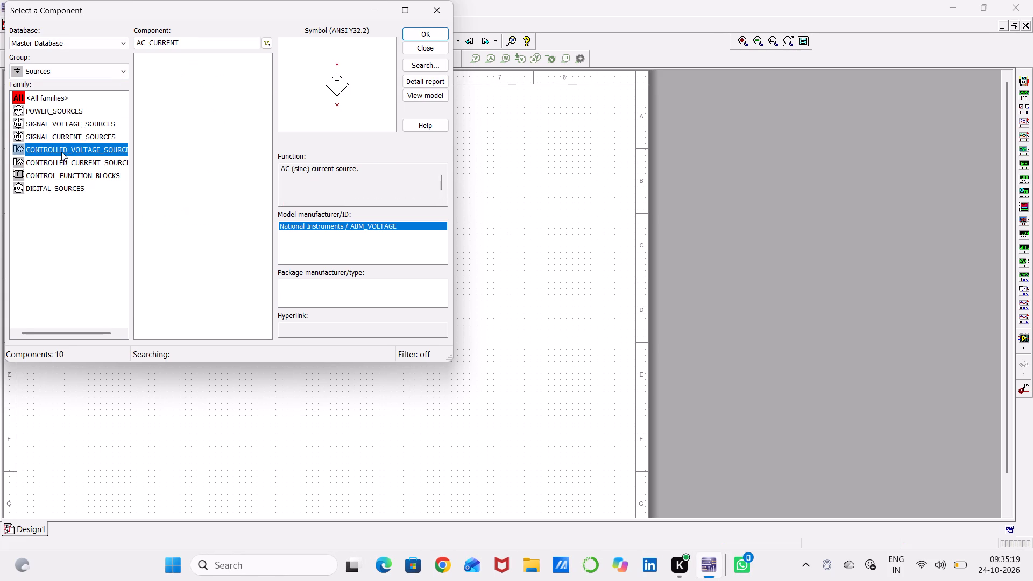
left_click(64, 161)
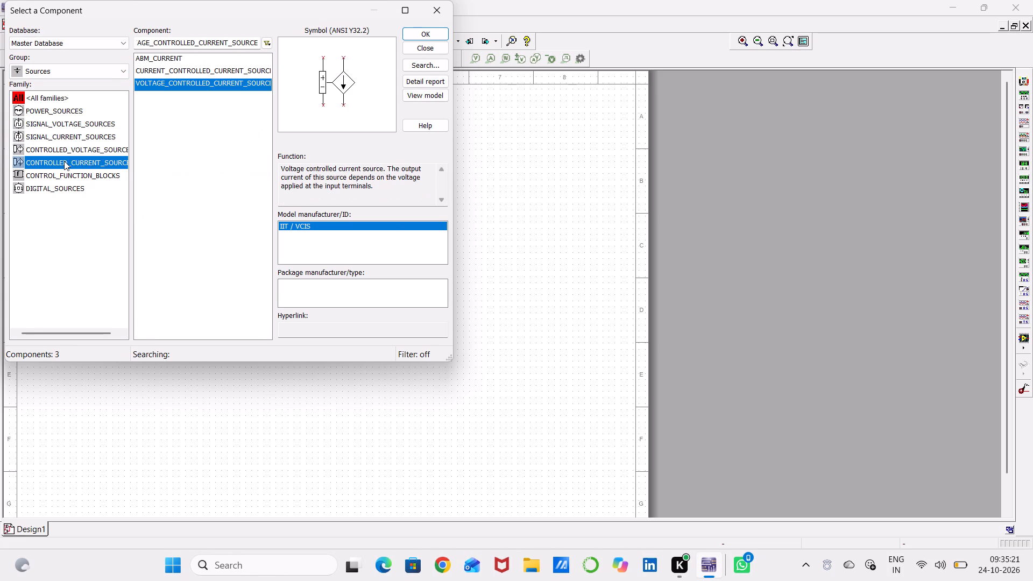
left_click(96, 180)
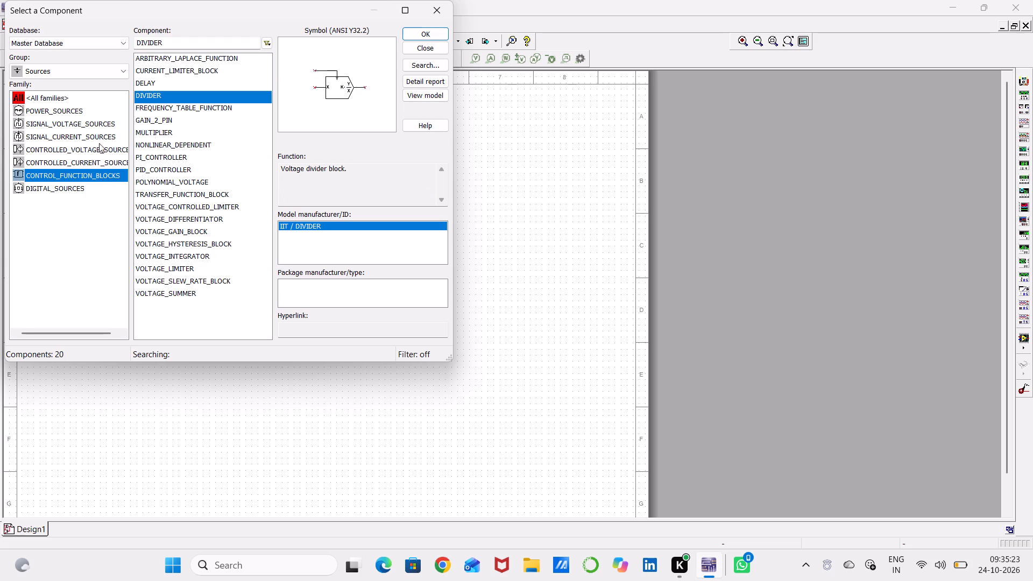
Check the Misc Digital component group and return the group filter to all groups.
left_click(101, 63)
left_click(100, 70)
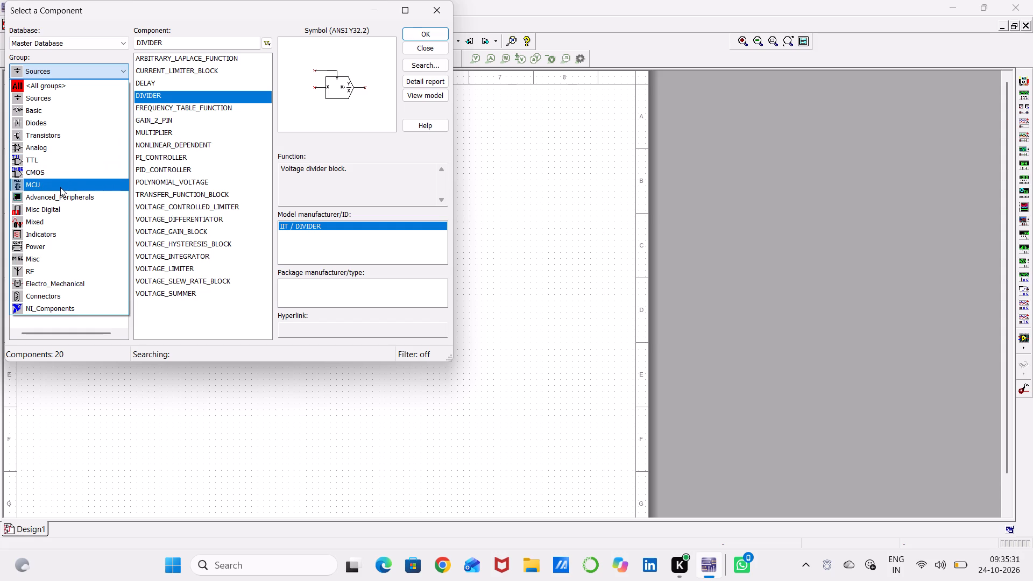
left_click(54, 206)
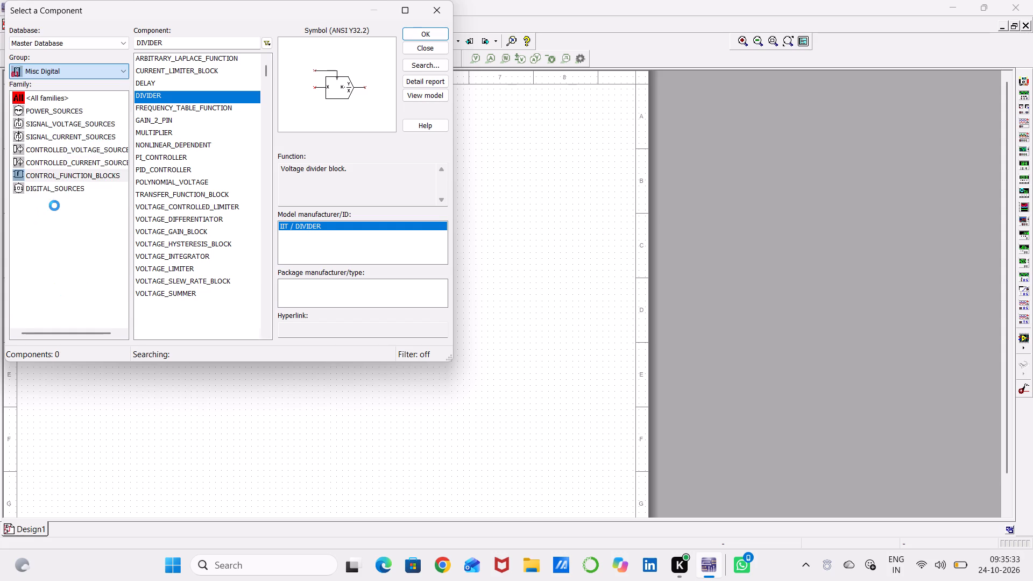
left_click(80, 78)
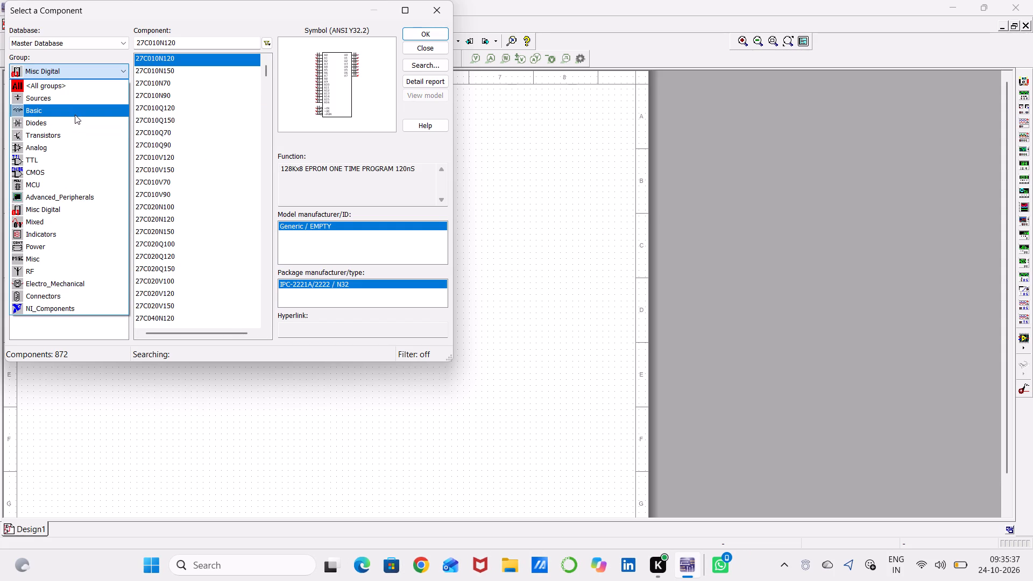
left_click(75, 87)
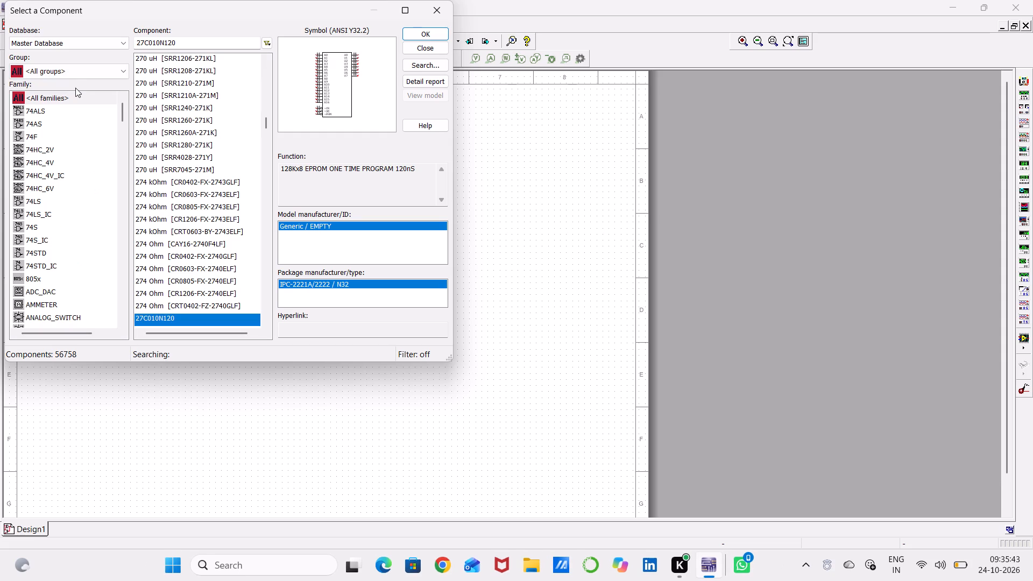
left_click(77, 74)
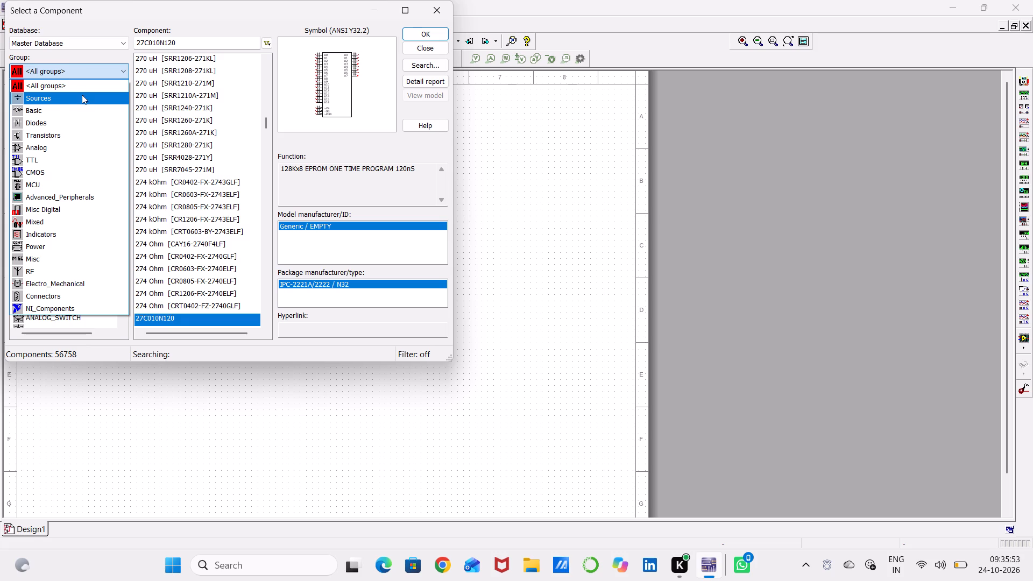
left_click(82, 81)
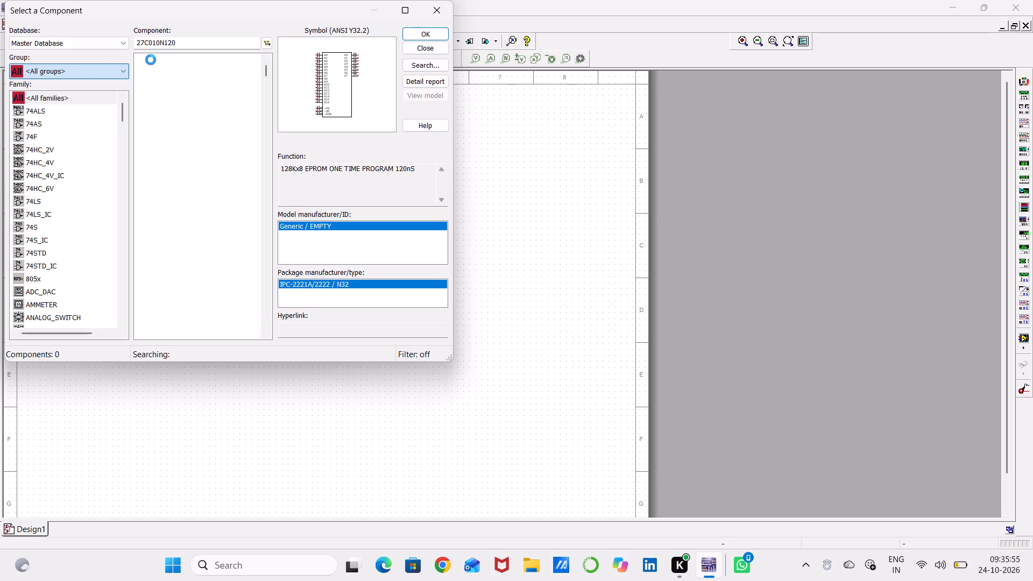
Replace the component name filter with "di" to search across all groups.
left_click(204, 29)
left_click(203, 38)
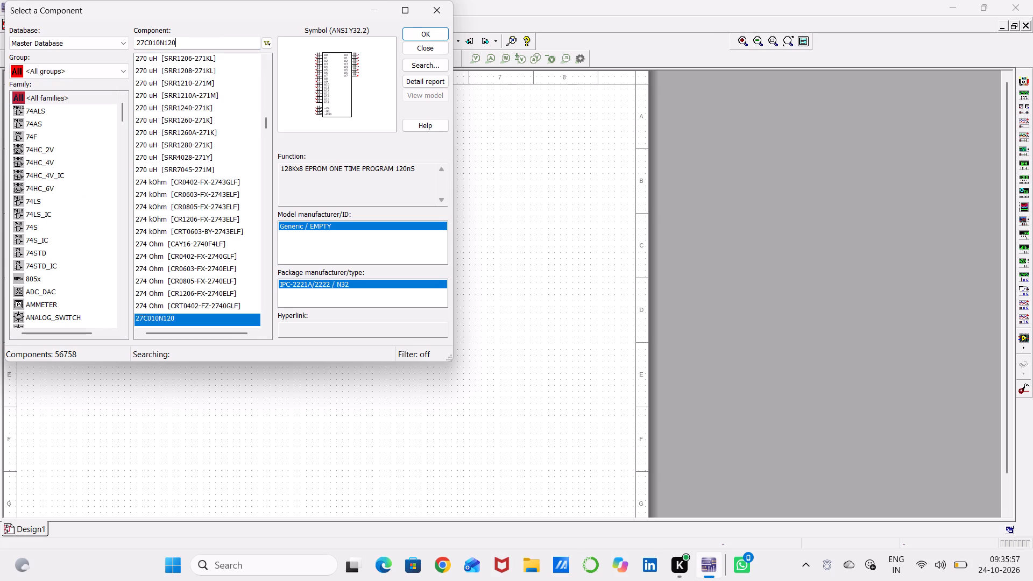
key("BackSpace")
key("BackSpace")
key("BackSpace")
key("BackSpace")
key("BackSpace")
key("BackSpace")
key("BackSpace")
key("BackSpace")
key("BackSpace")
key("BackSpace")
key("BackSpace")
key("BackSpace")
key("BackSpace")
key("BackSpace")
key("BackSpace")
key("BackSpace")
key("BackSpace")
key("BackSpace")
key("BackSpace")
key("BackSpace")
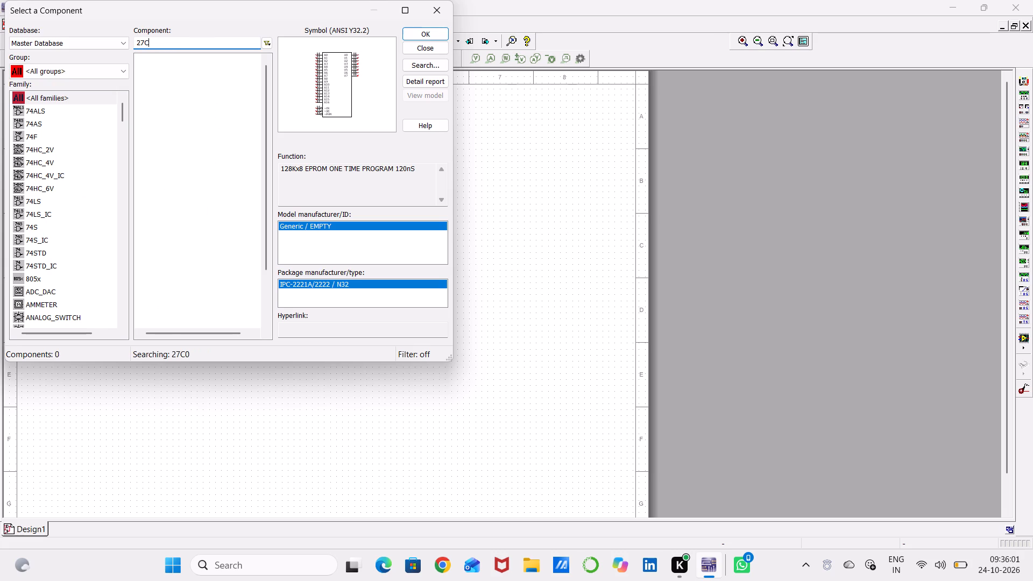
key("BackSpace")
key("BackSpace")
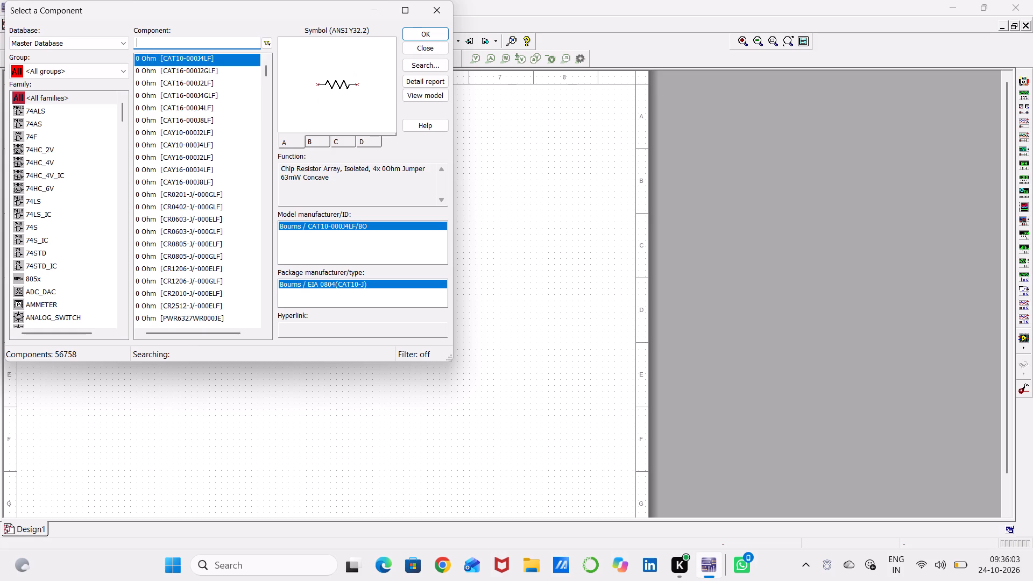
type("di")
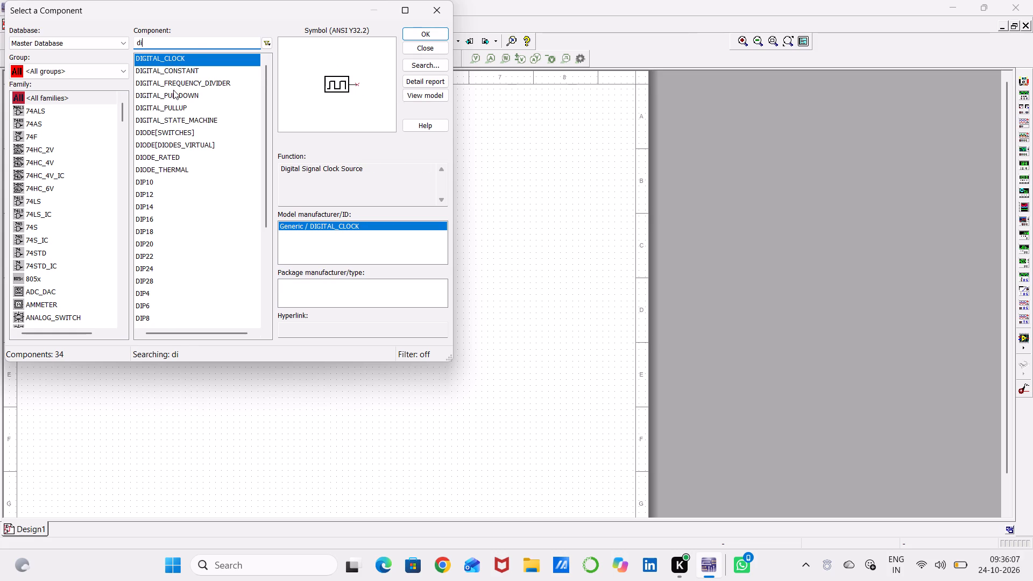
Examine the symbols and functions of the digital and diode components in the search results.
left_click(179, 69)
left_click(185, 80)
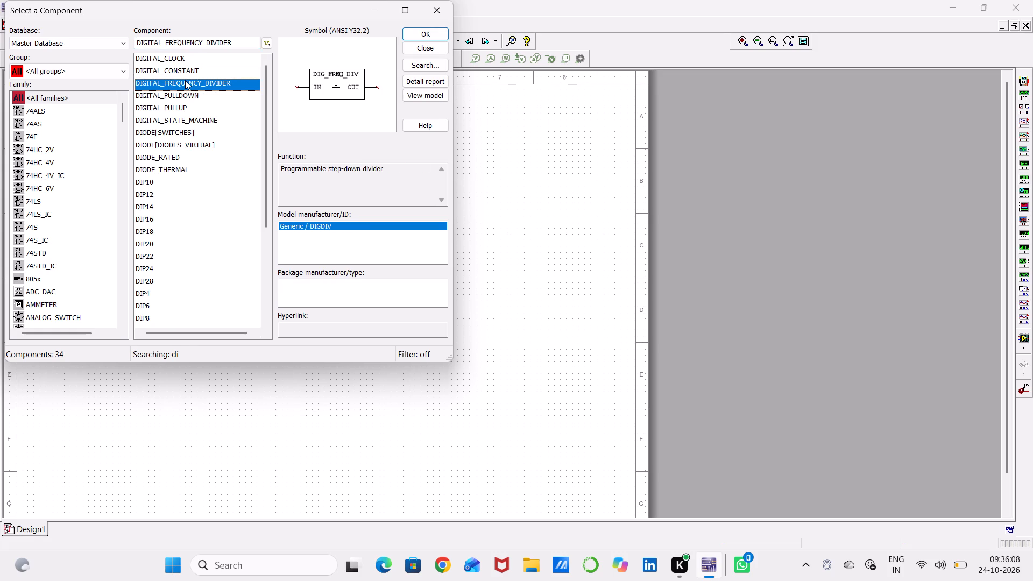
left_click(194, 97)
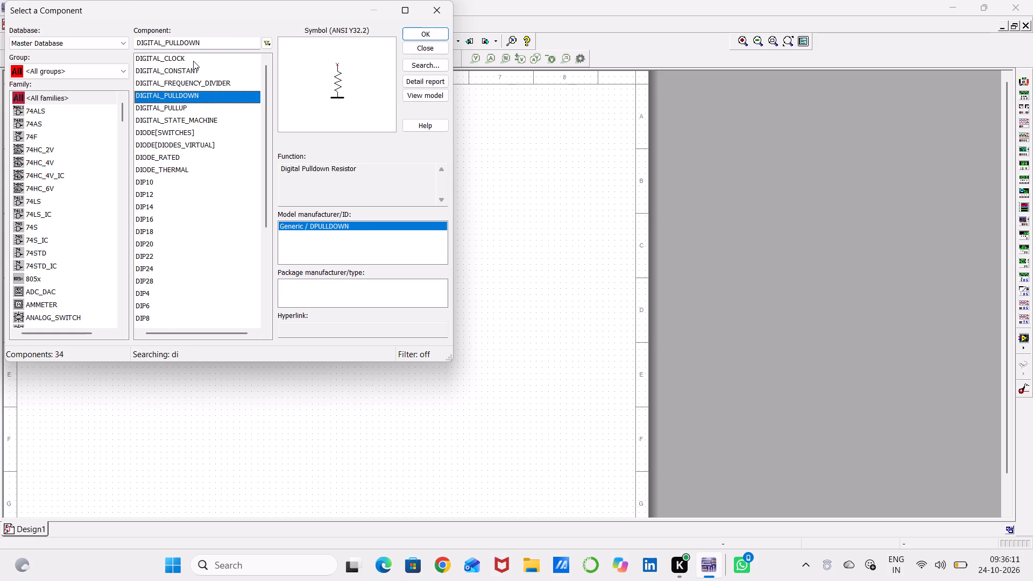
left_click(193, 59)
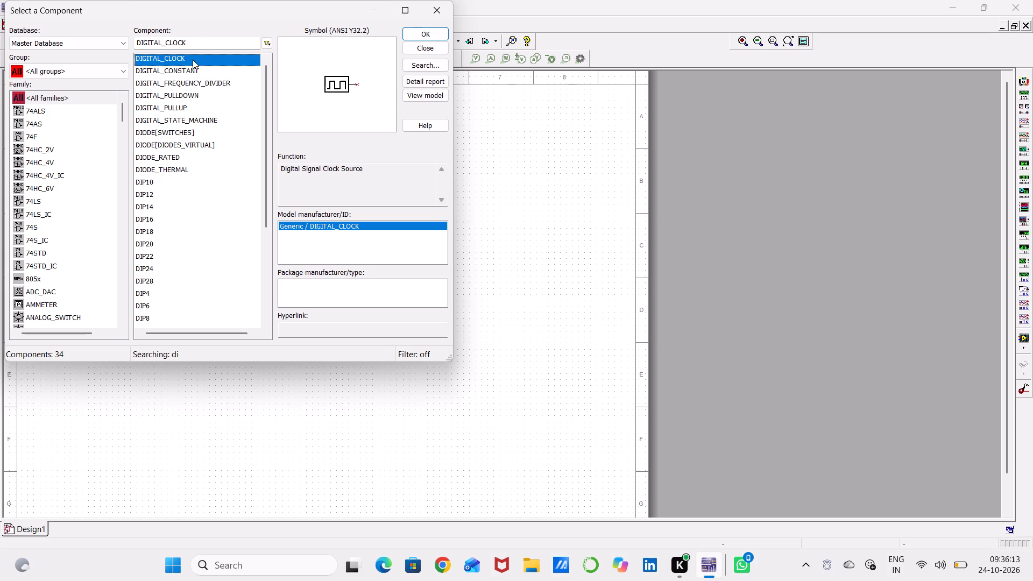
left_click(172, 171)
left_click(177, 155)
left_click(180, 151)
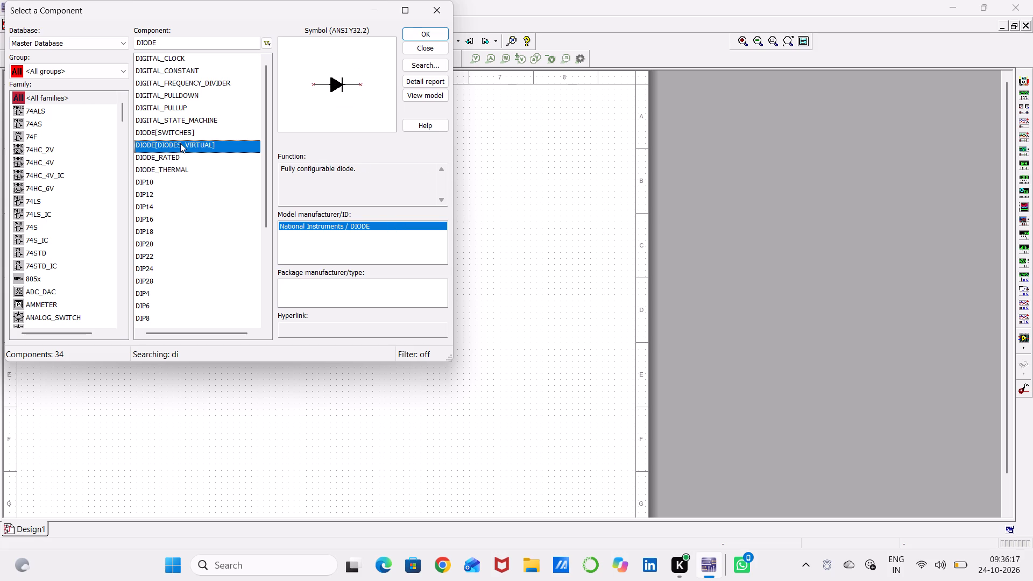
left_click(180, 143)
left_click(180, 134)
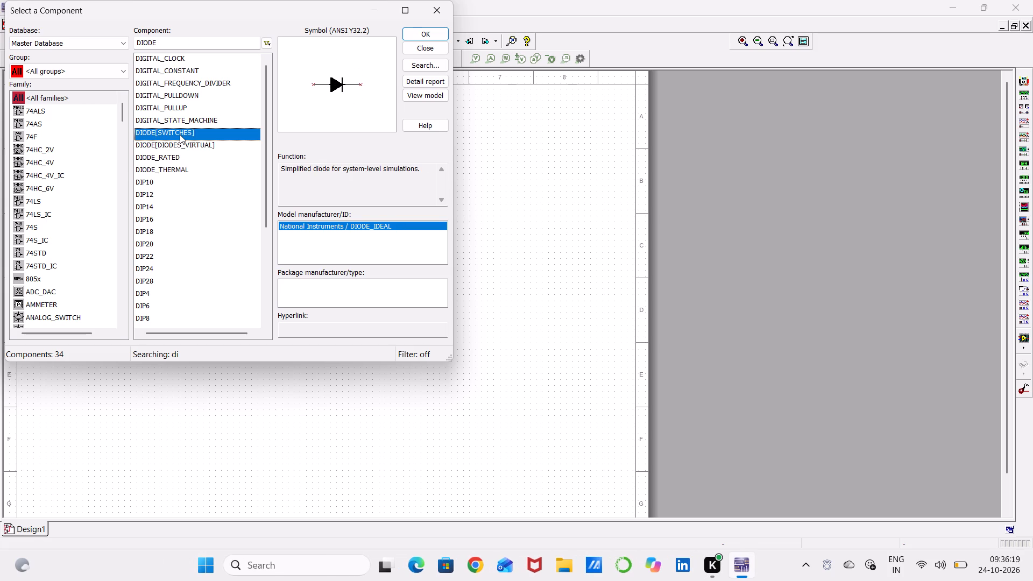
left_click(178, 123)
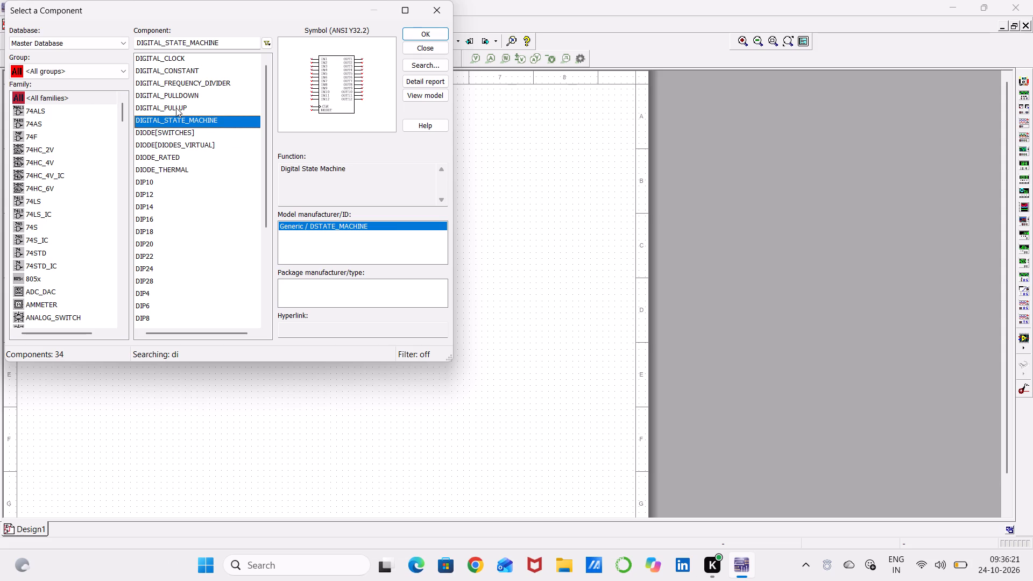
left_click(176, 108)
left_click(183, 93)
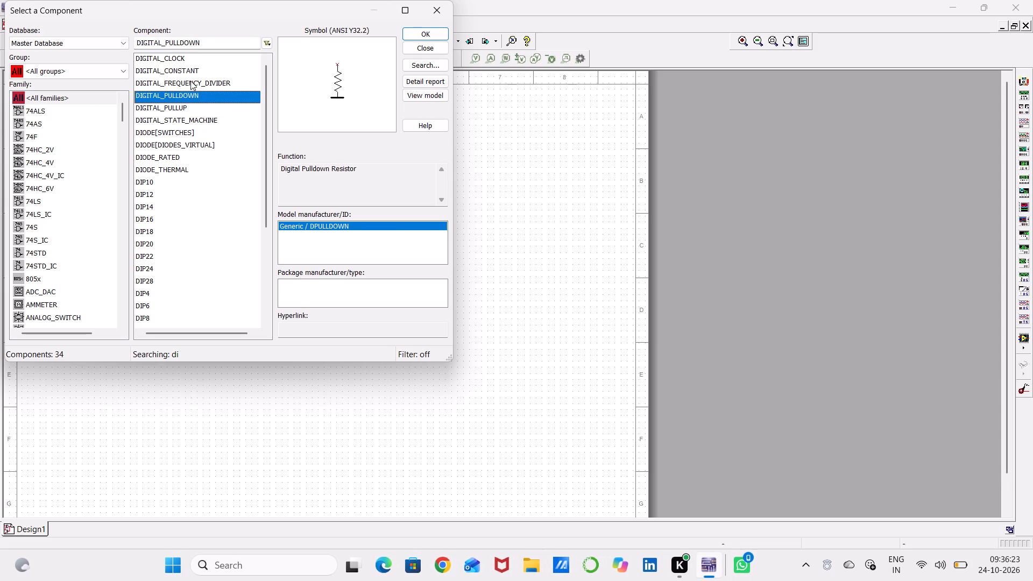
left_click(187, 86)
left_click(188, 71)
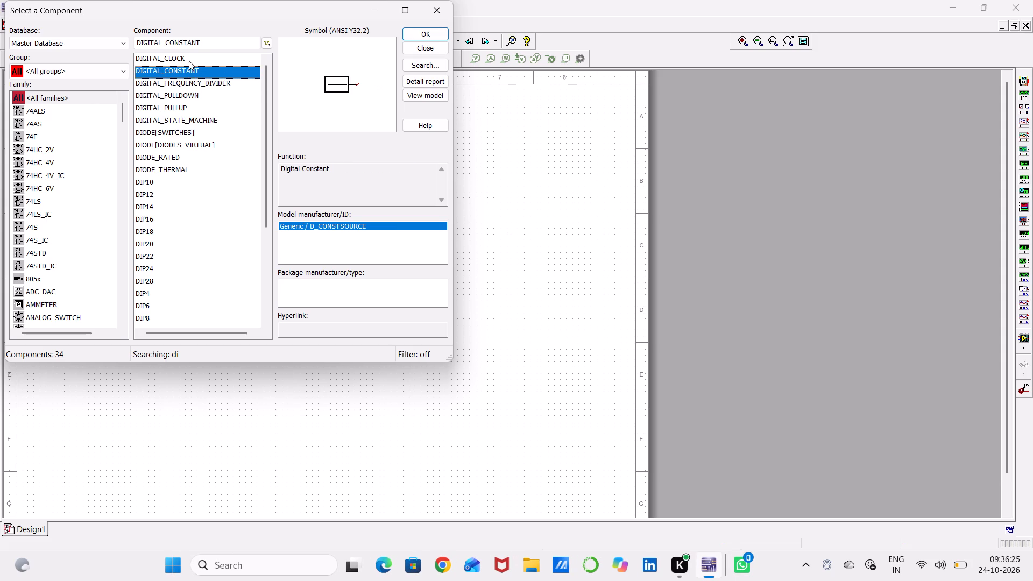
Place a DIGITAL_CLOCK source from the search results in the upper-left area of the Design1 sheet.
left_click(187, 51)
left_click(190, 60)
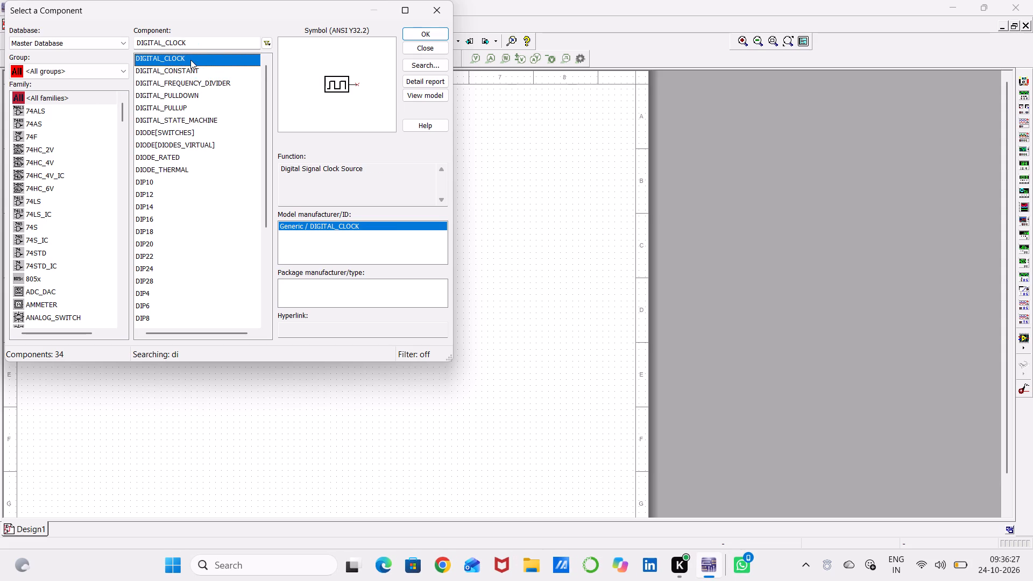
left_click(411, 36)
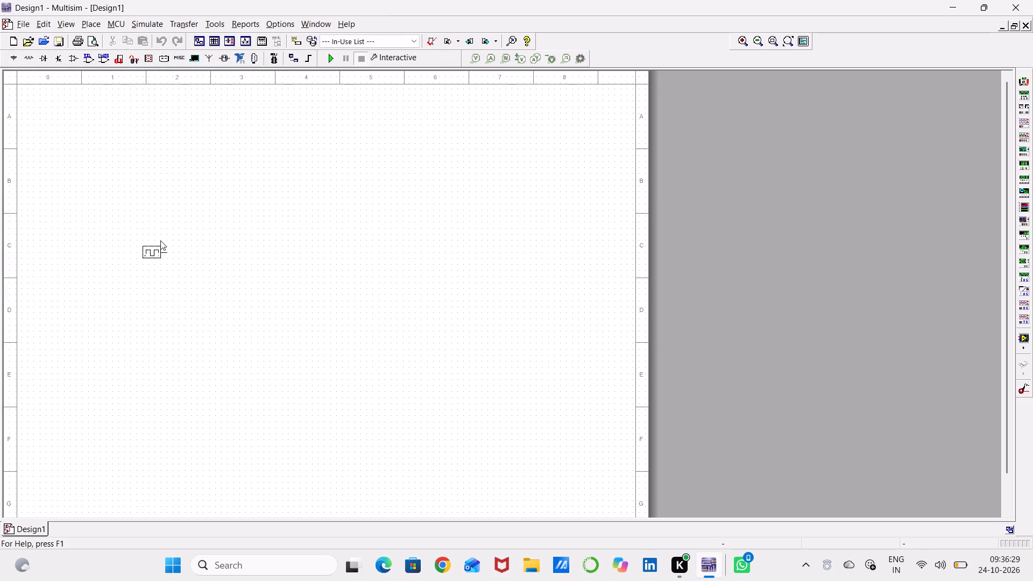
left_click(154, 229)
scroll(214, 237, "right", 1)
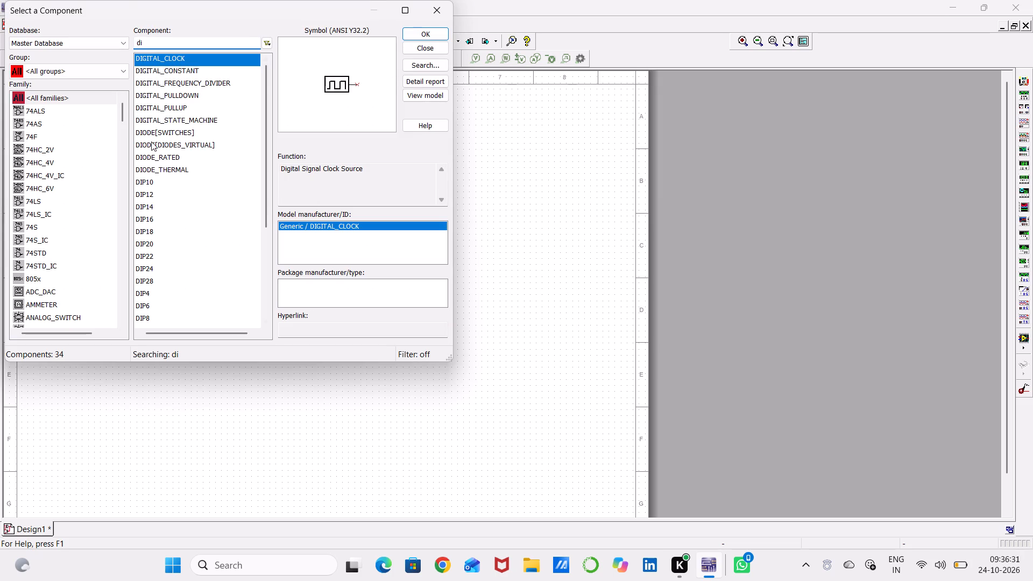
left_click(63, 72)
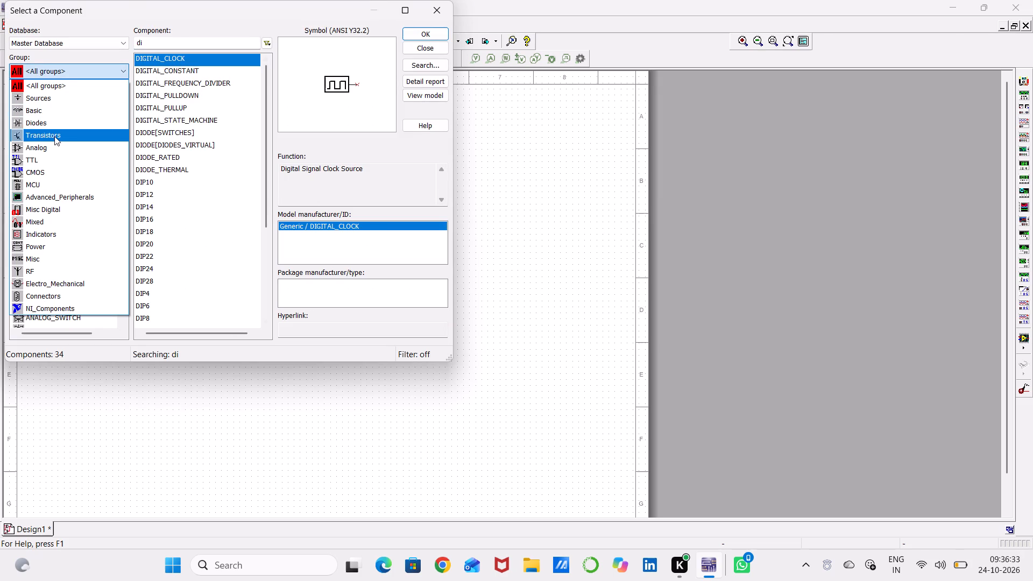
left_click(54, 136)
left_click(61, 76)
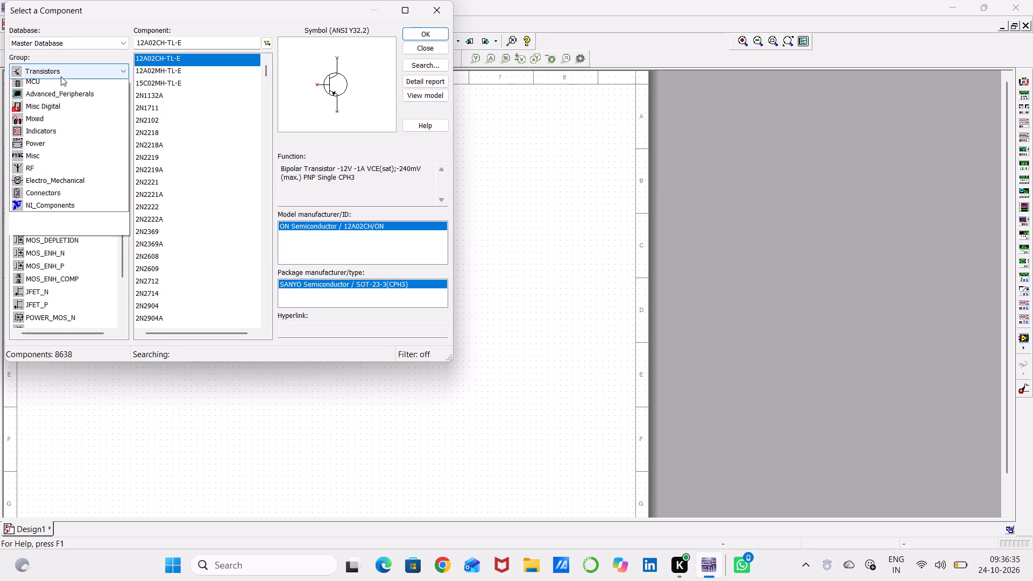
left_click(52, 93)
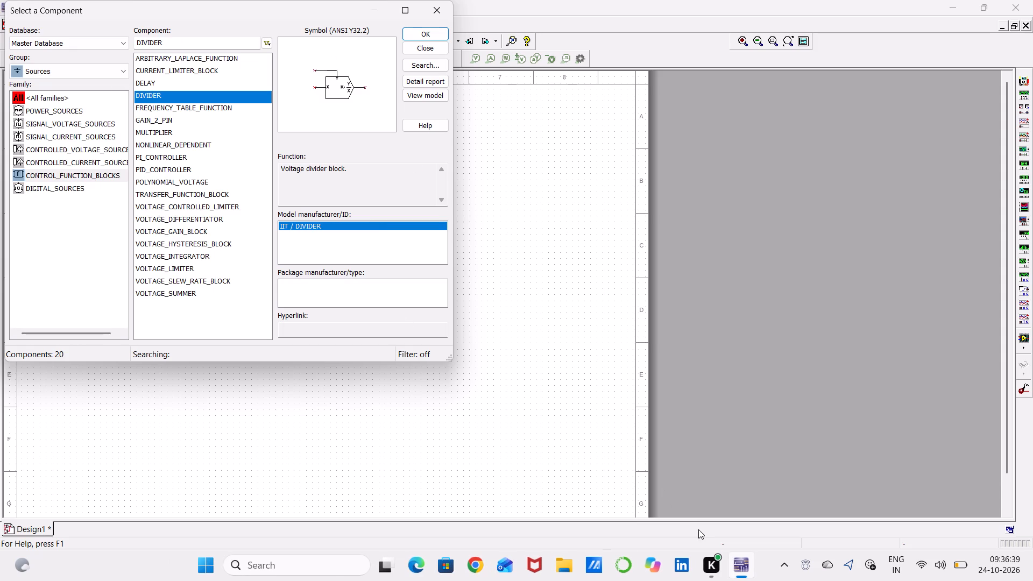
Switch to File Explorer, open the recent design SYncor up, and dismiss the component selection dialog.
left_click(554, 563)
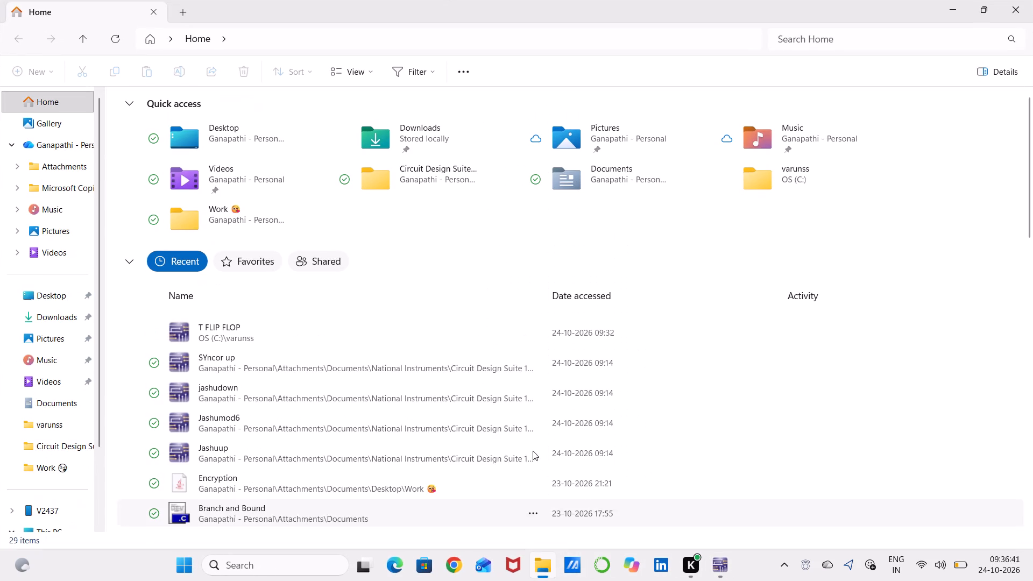
double_click(374, 363)
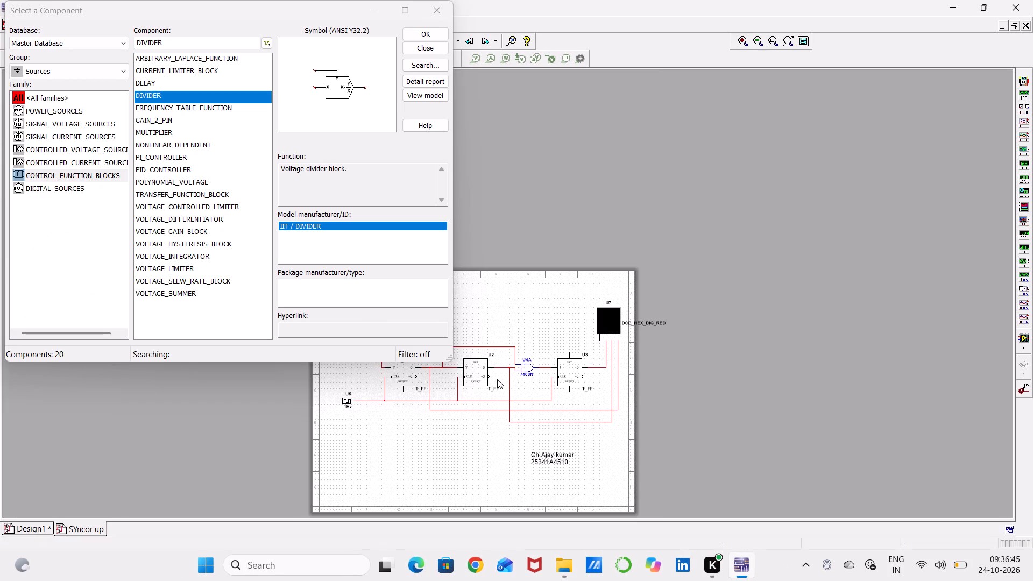
left_click(435, 9)
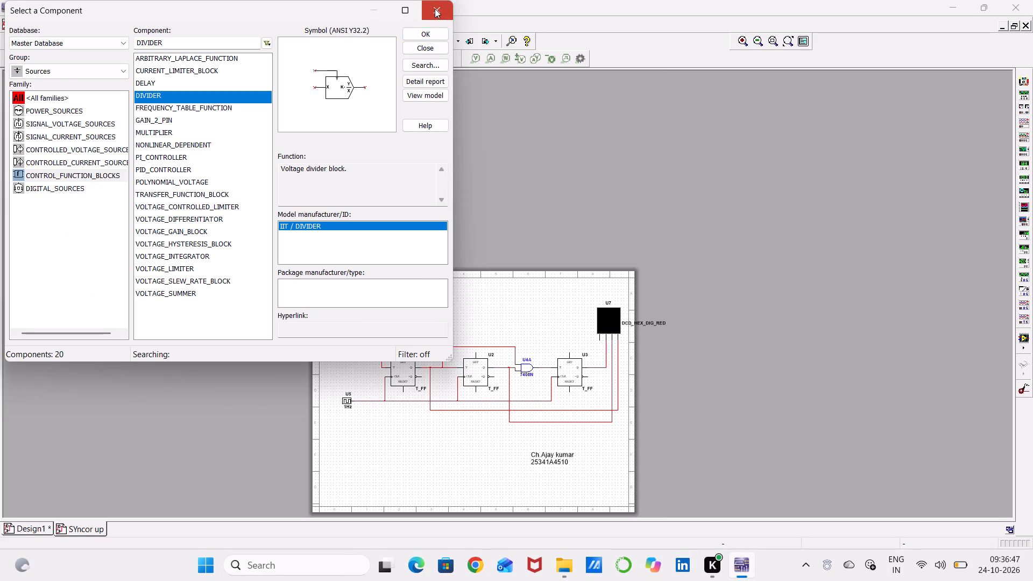
Copy the interactive digital constant U6 from SYncor up and place the copy above the clock source in Design1.
left_click(348, 346)
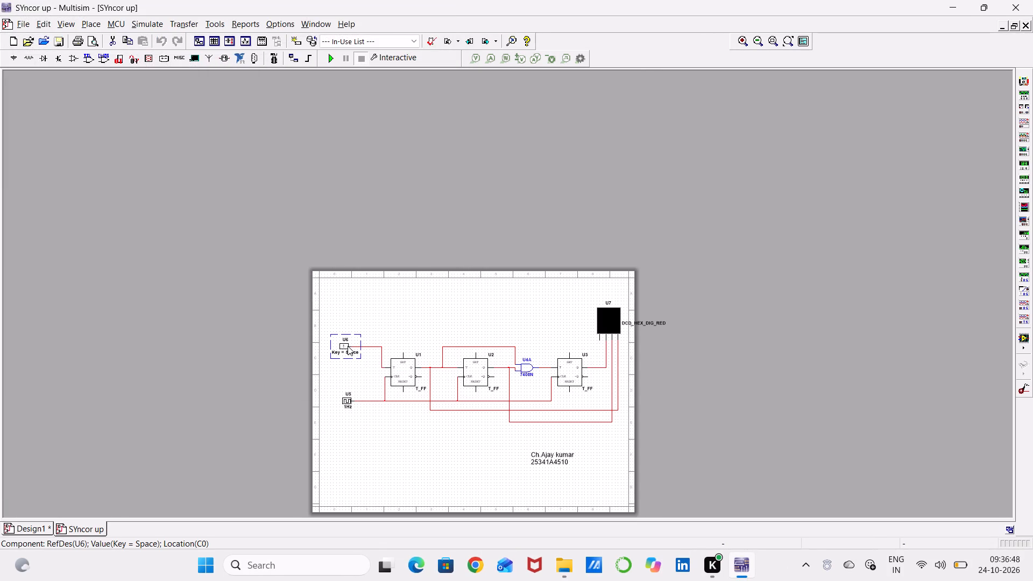
right_click(348, 346)
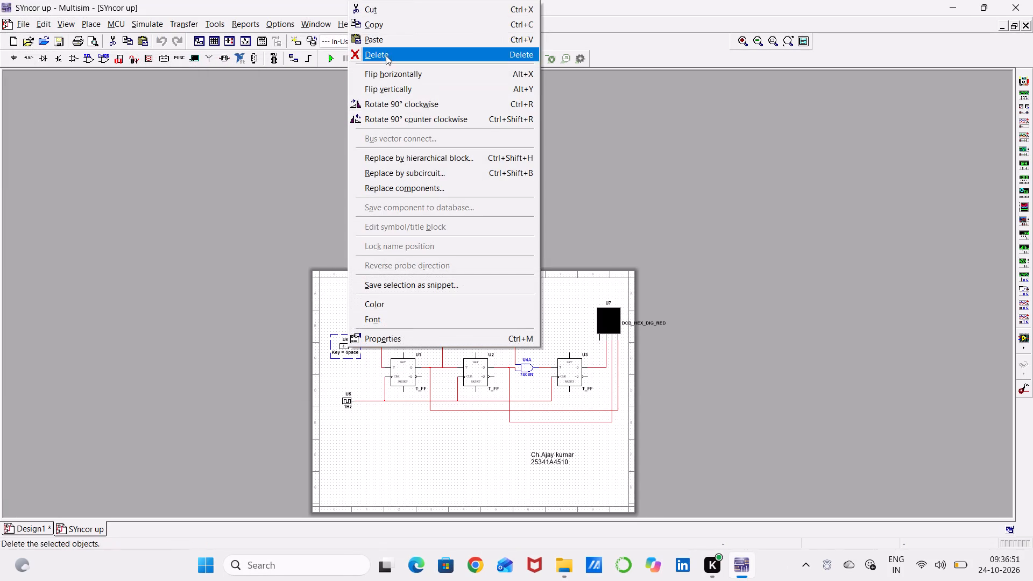
left_click(379, 22)
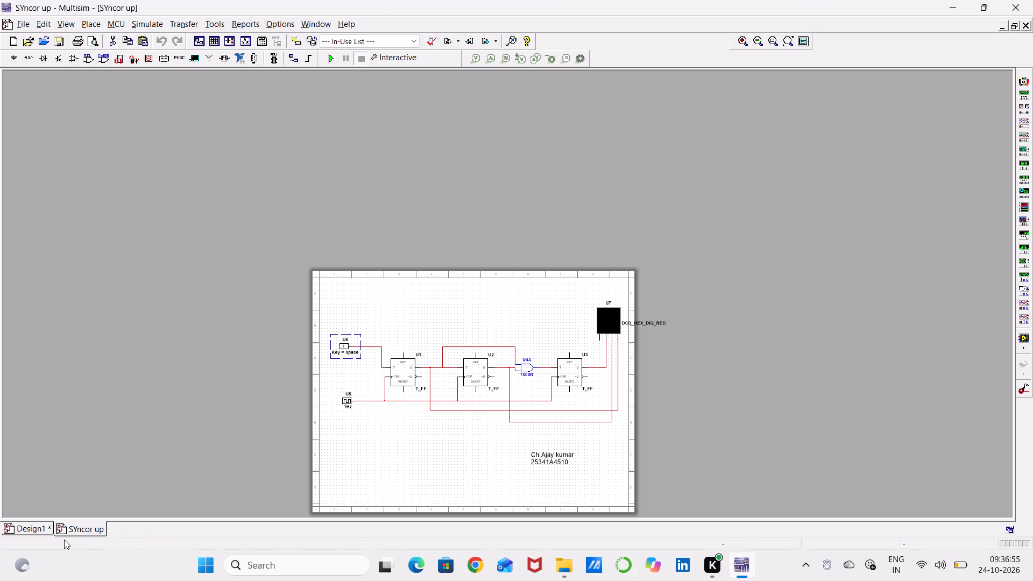
left_click(39, 526)
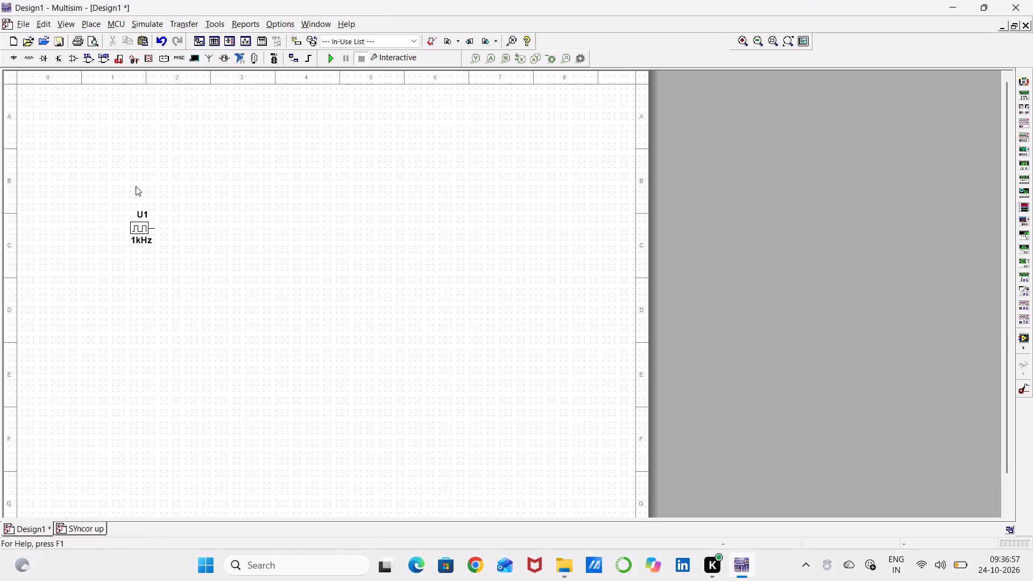
left_click(131, 176)
key("ctrl+v")
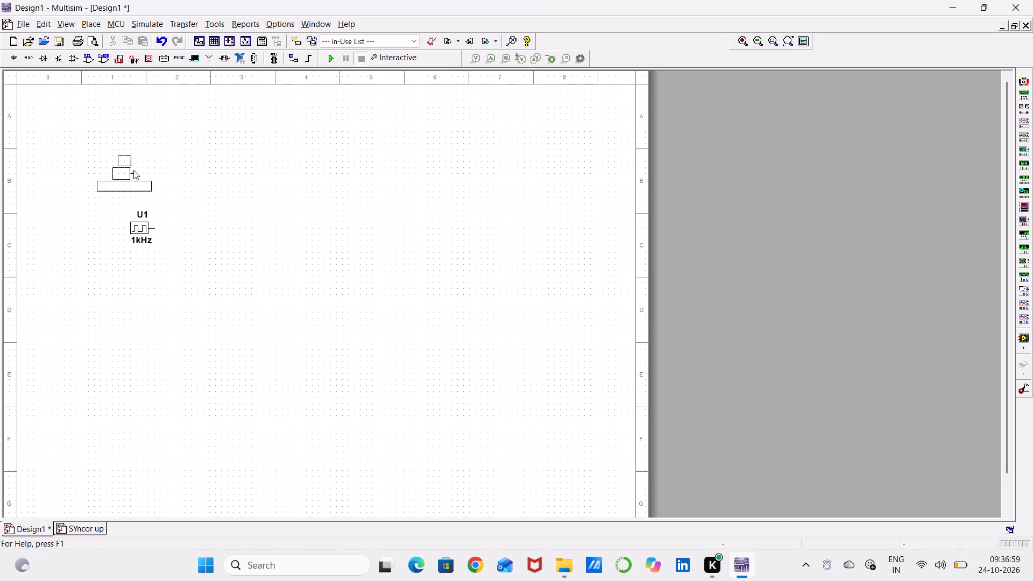
left_click(130, 168)
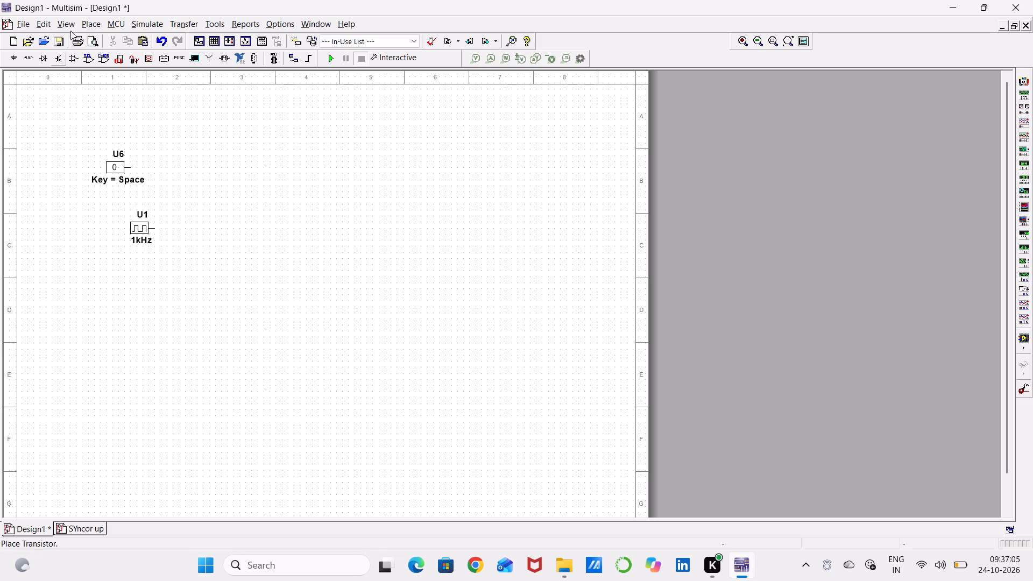
Search all component groups for "t" and place one T_FF toggle flip-flop beside the clock source, ending component placement.
left_click(94, 23)
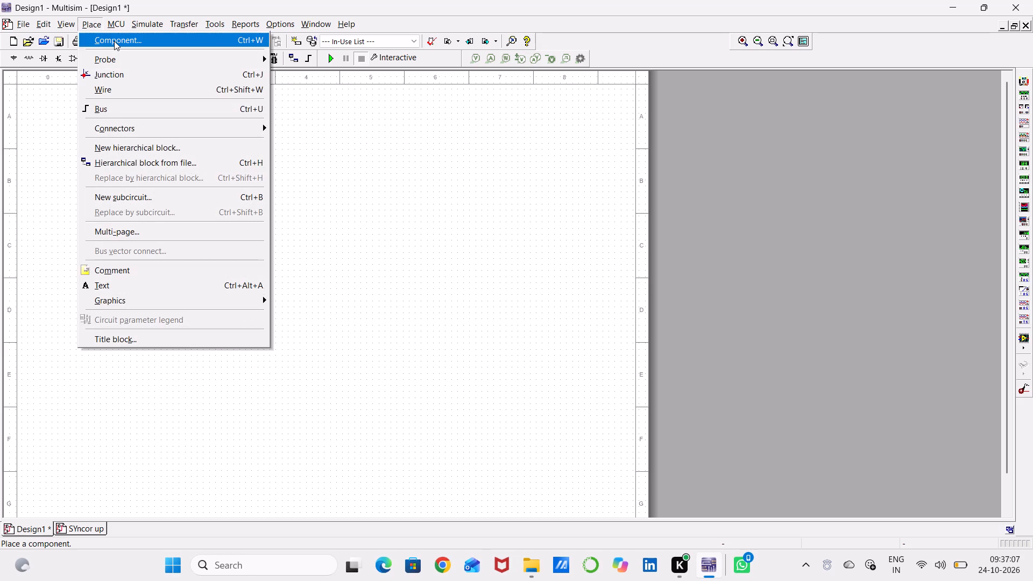
left_click(114, 41)
left_click(214, 41)
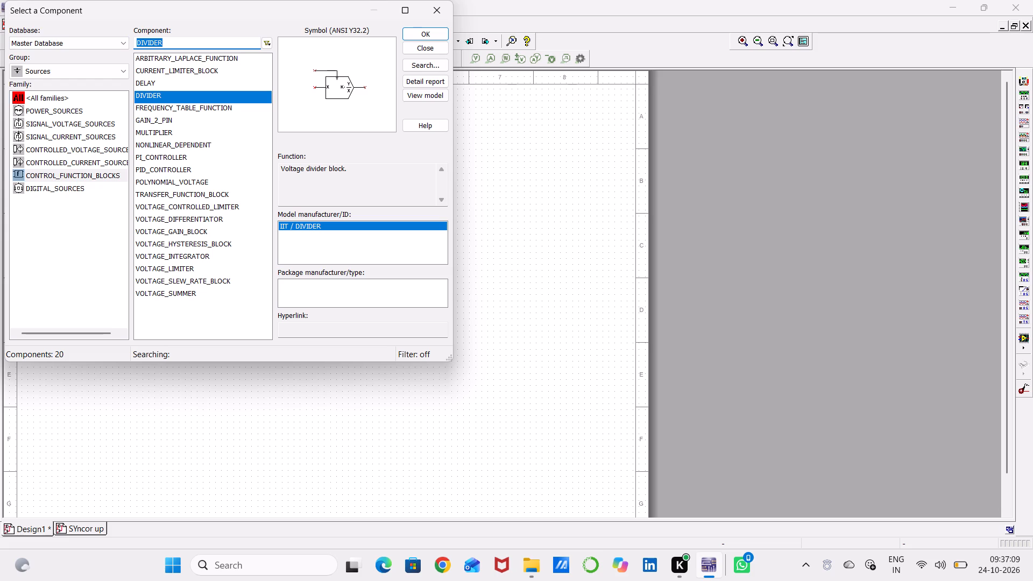
key("BackSpace")
key("BackSpace")
key("BackSpace")
key("BackSpace")
key("BackSpace")
key("BackSpace")
key("BackSpace")
key("BackSpace")
key("BackSpace")
key("BackSpace")
key("BackSpace")
key("BackSpace")
key("BackSpace")
key("BackSpace")
key("BackSpace")
key("BackSpace")
key("BackSpace")
key("BackSpace")
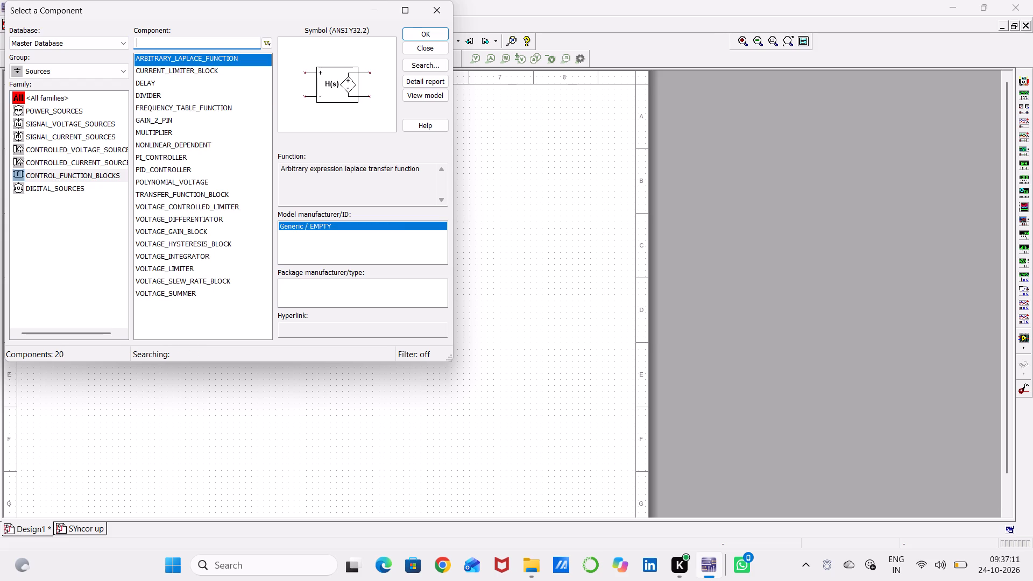
left_click(69, 70)
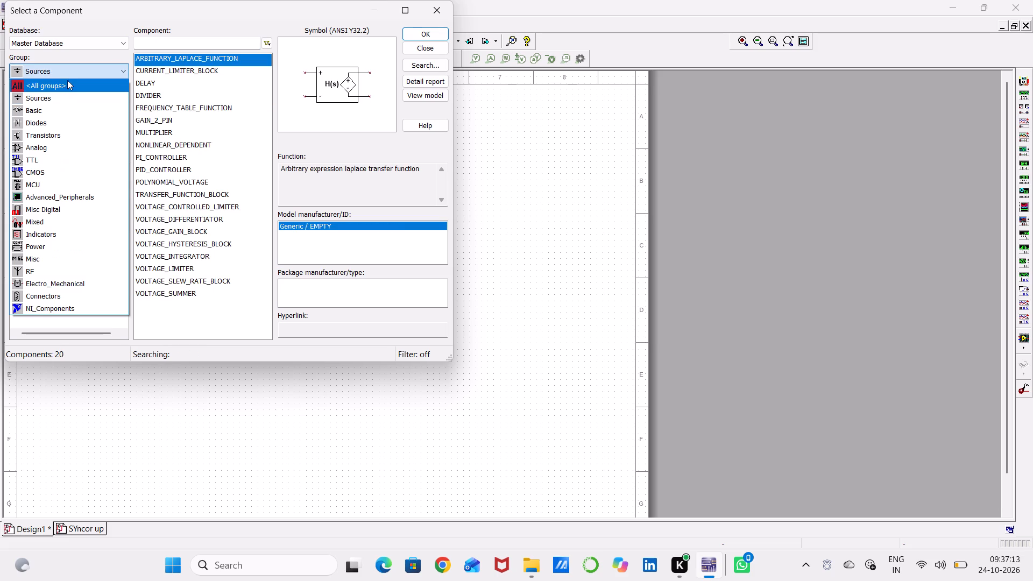
left_click(66, 82)
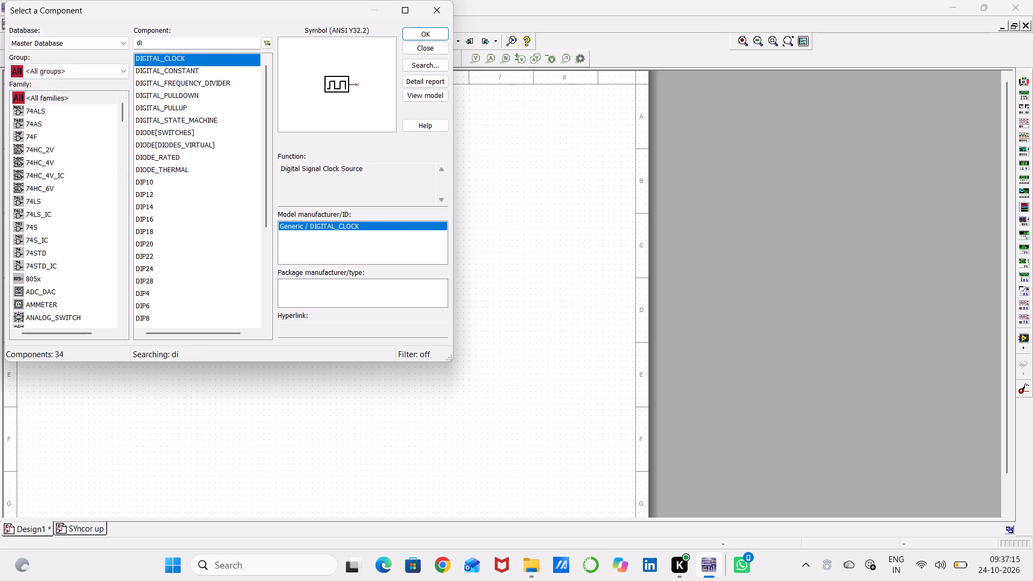
left_click(165, 44)
key("BackSpace")
key("BackSpace")
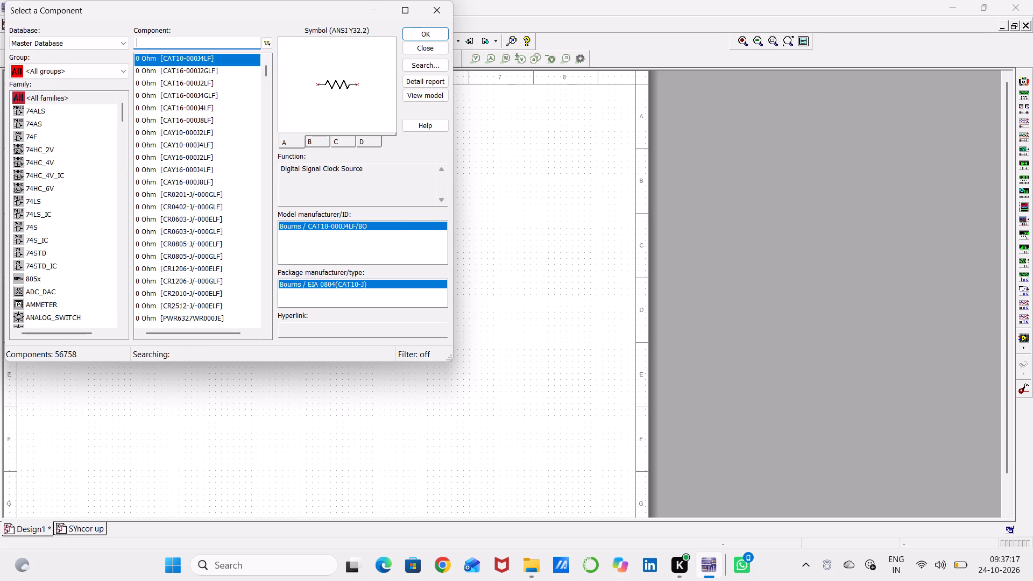
key("t")
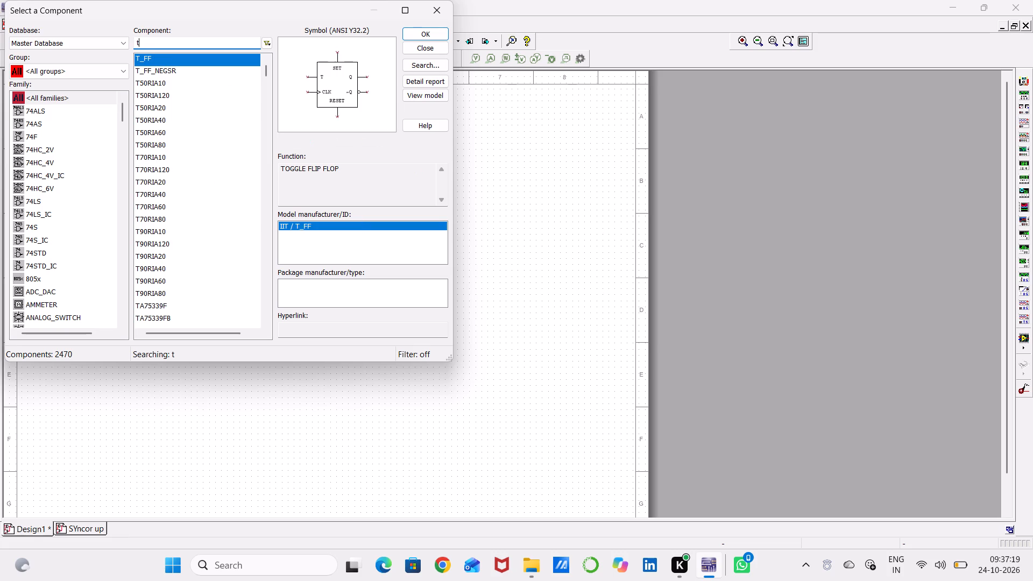
key("Return")
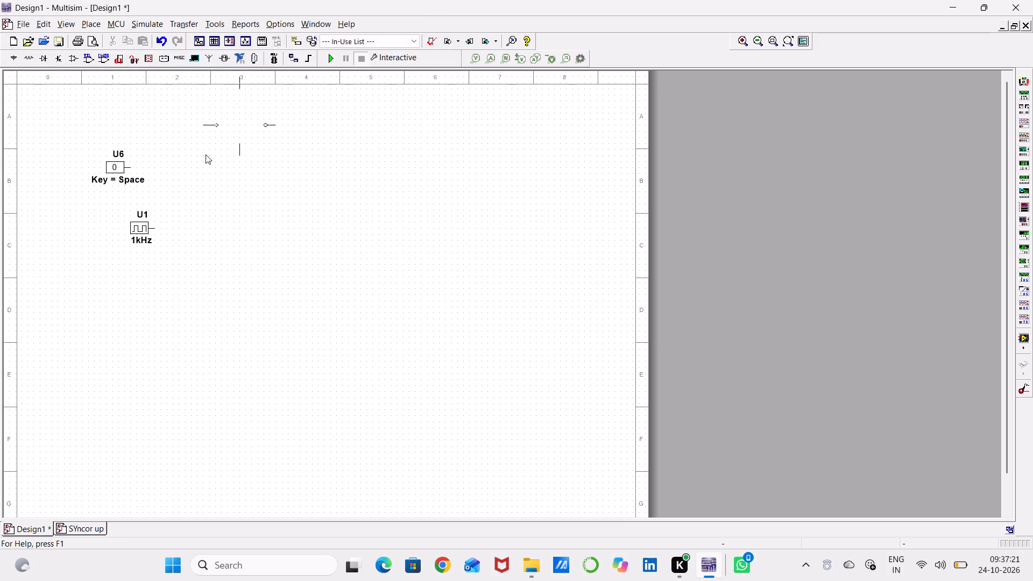
left_click(249, 270)
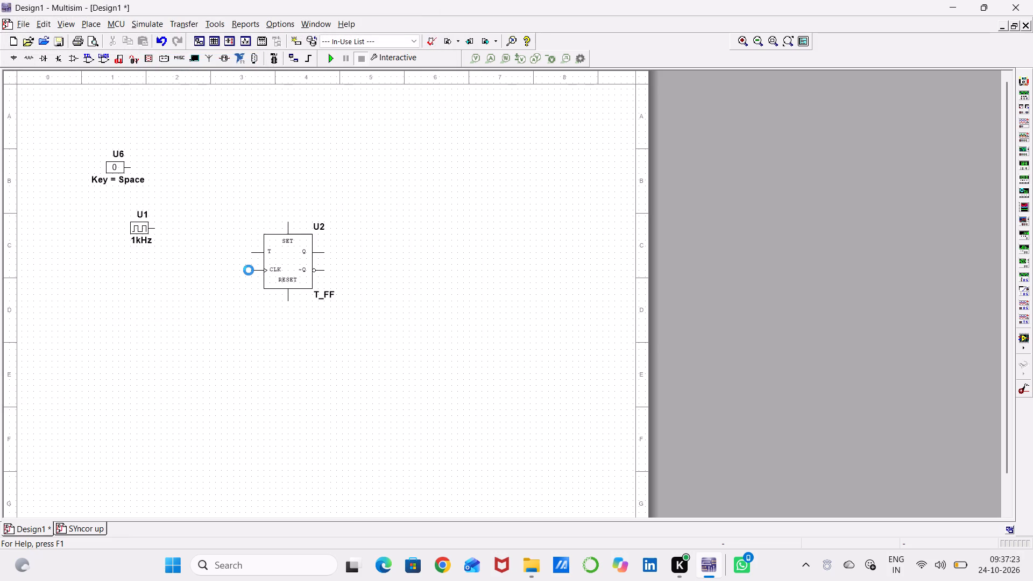
left_click(429, 17)
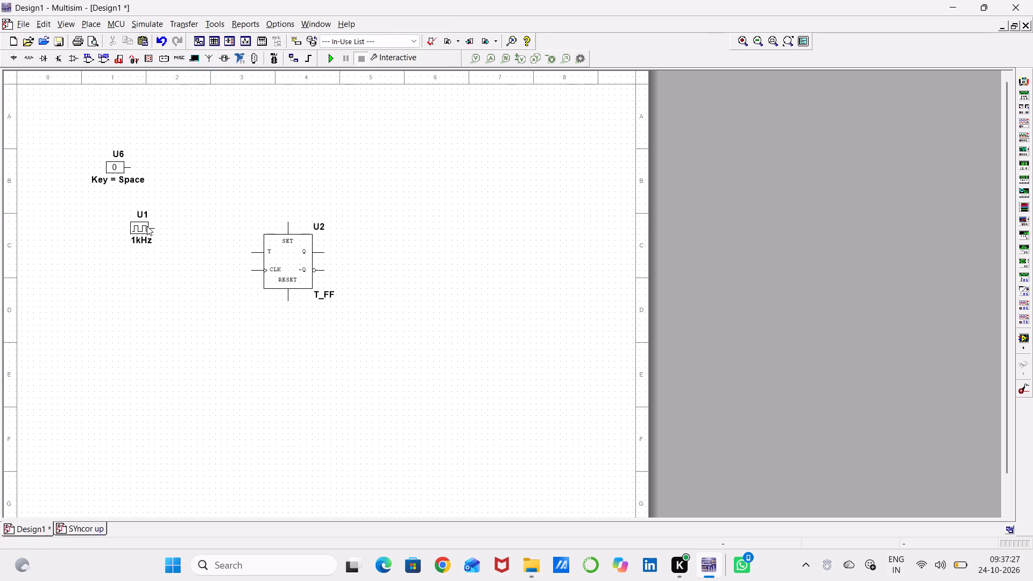
Move the digital clock level with the flip-flop's CLK pin and the interactive constant, switched to 1, just above the clock.
left_click_drag(141, 227, 155, 261)
left_click_drag(155, 261, 181, 270)
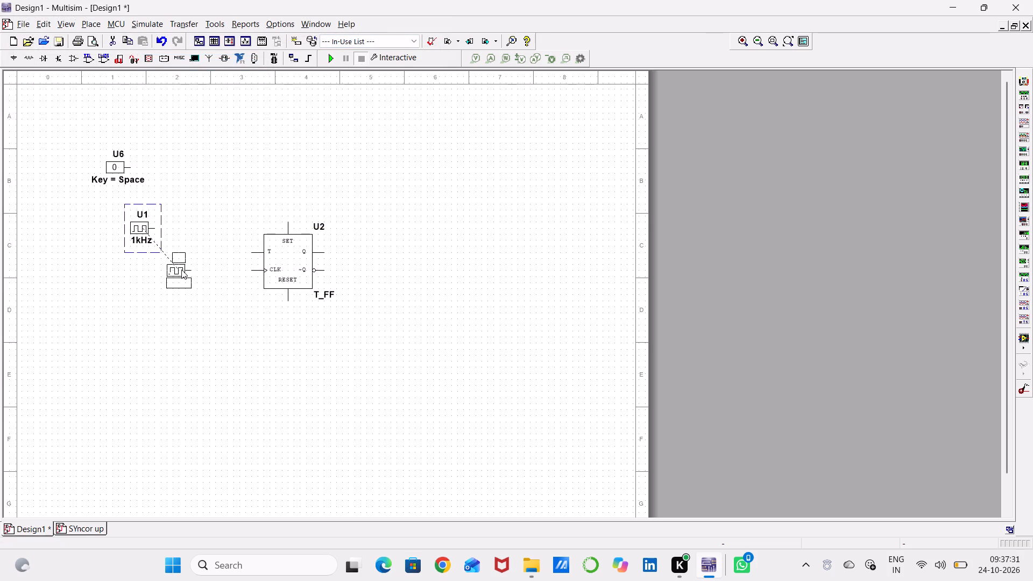
left_click_drag(181, 270, 183, 268)
left_click(222, 185)
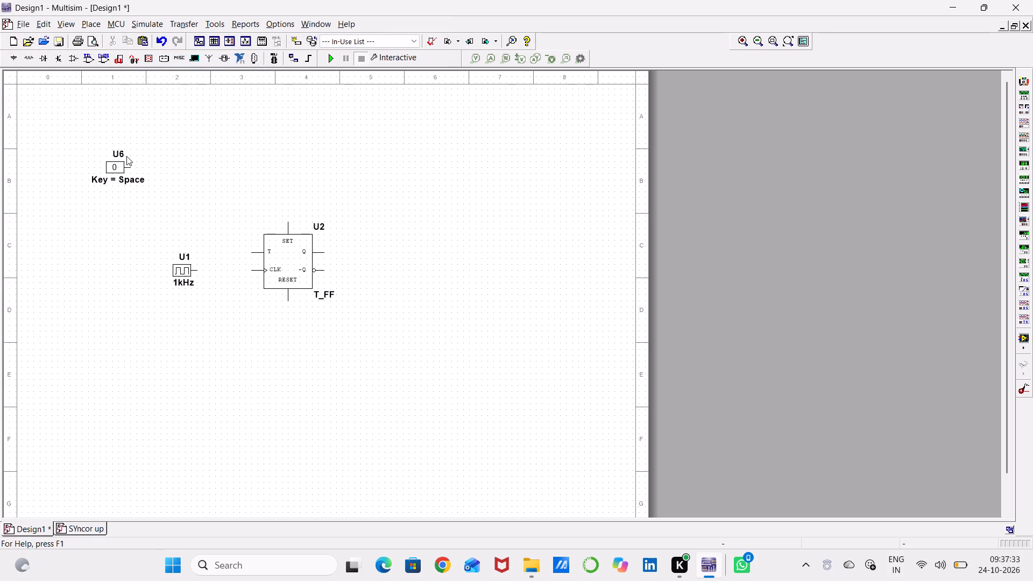
left_click_drag(123, 169, 166, 232)
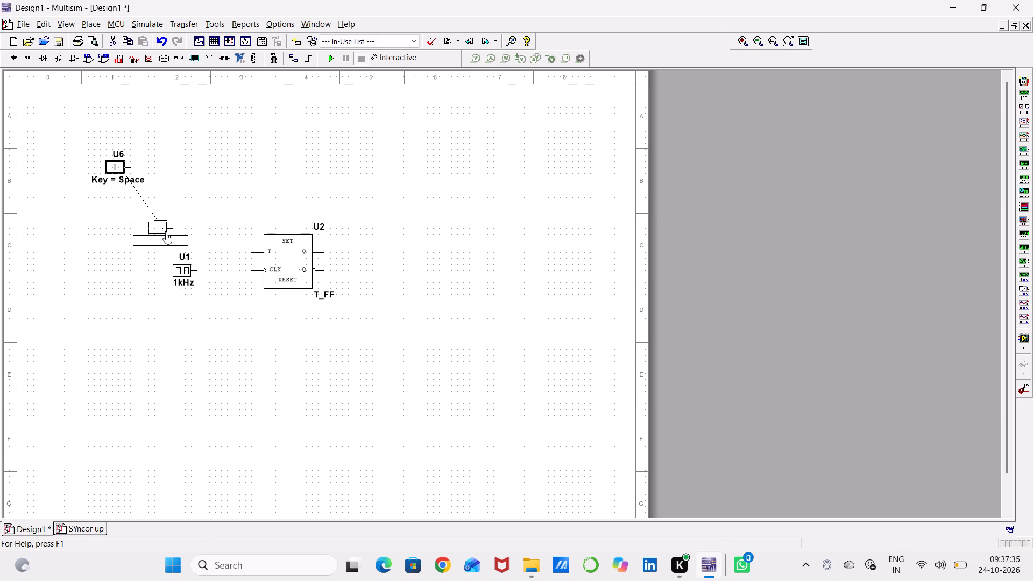
left_click_drag(166, 232, 165, 229)
Wire the interactive constant's output to the flip-flop's T input and the digital clock's output to its CLK input.
left_click(172, 222)
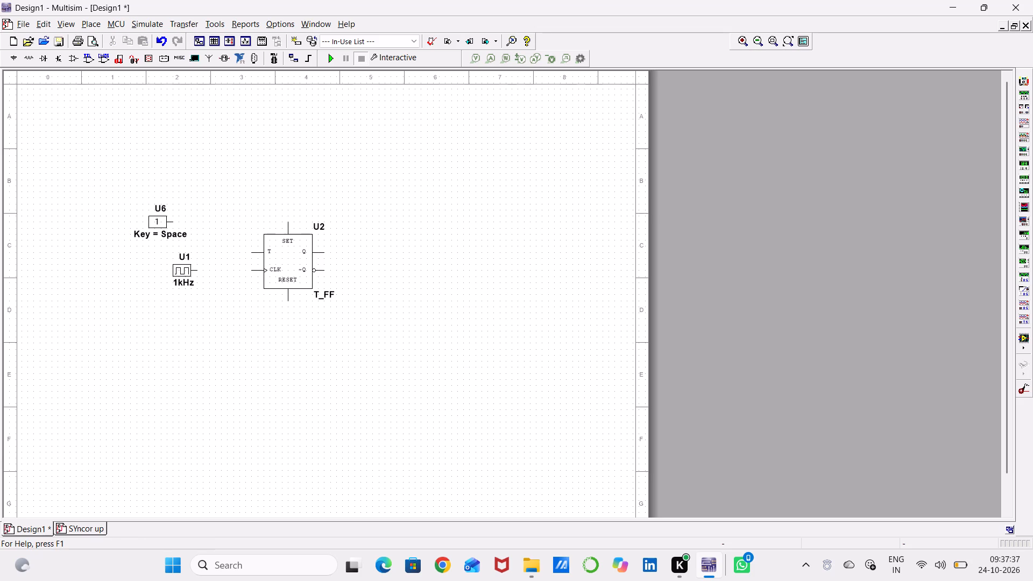
left_click(172, 222)
left_click(172, 221)
left_click(224, 253)
left_click(253, 254)
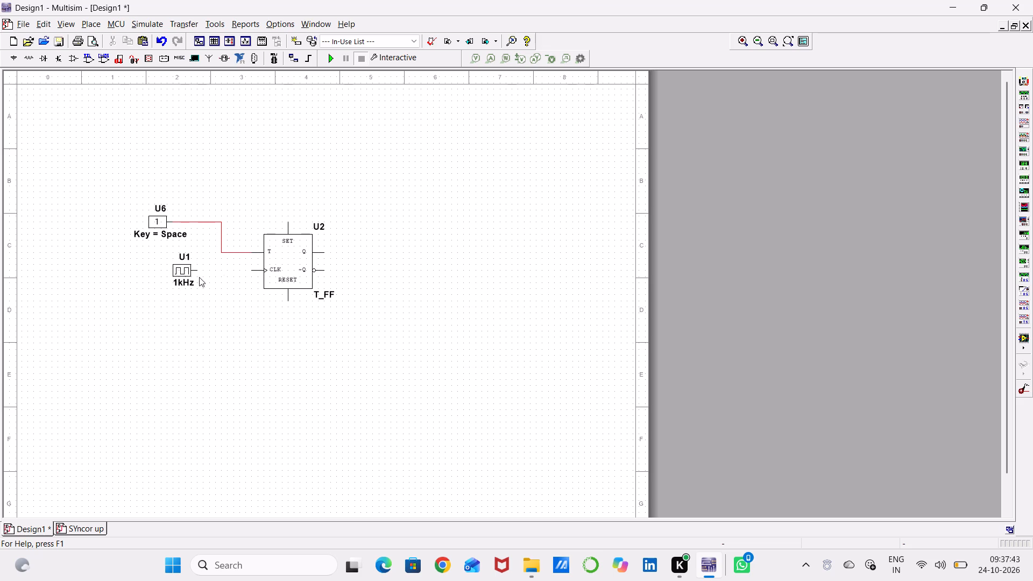
left_click(196, 271)
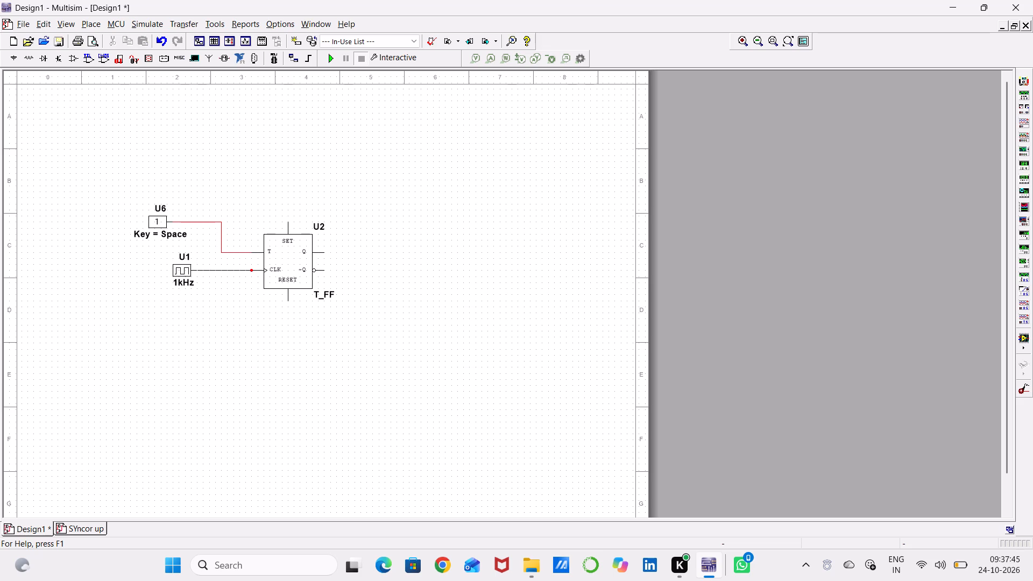
left_click(251, 270)
Search the components for "probe" and place one PROBE_DIG_BLUE beyond the flip-flop's output side, ending component placement.
left_click(90, 19)
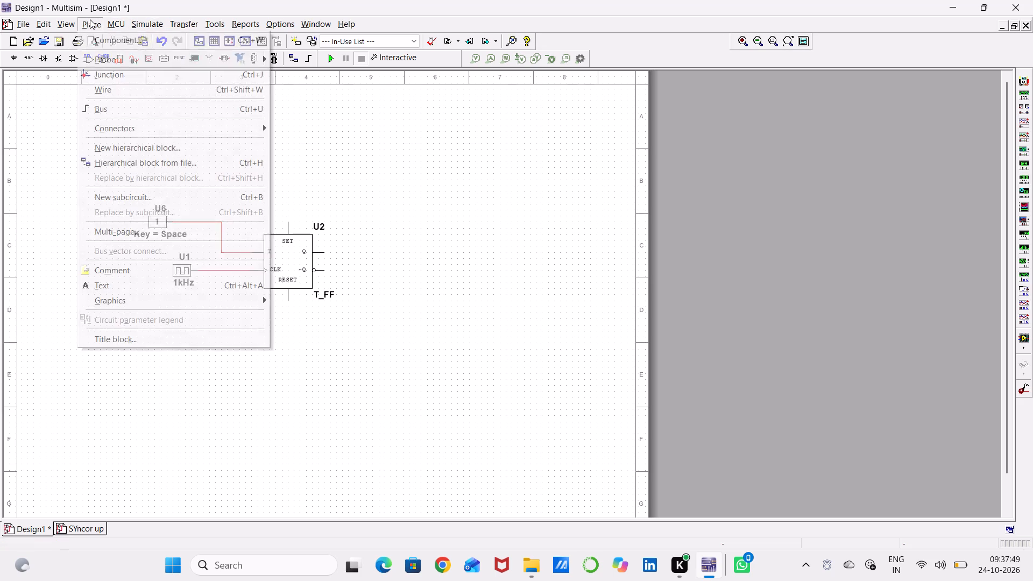
left_click(98, 38)
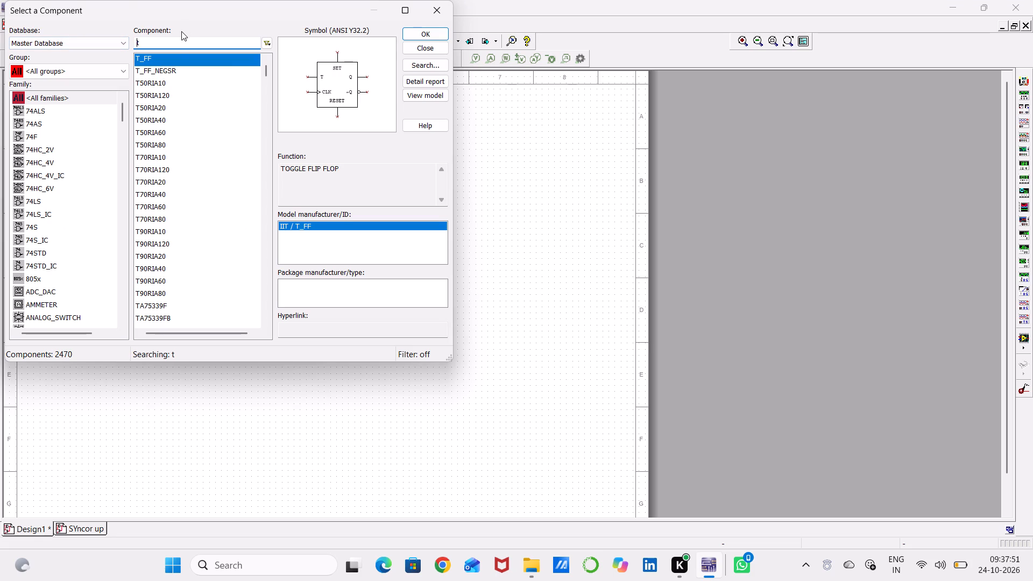
left_click(182, 36)
key("BackSpace")
key("Right")
key("BackSpace")
type("probe")
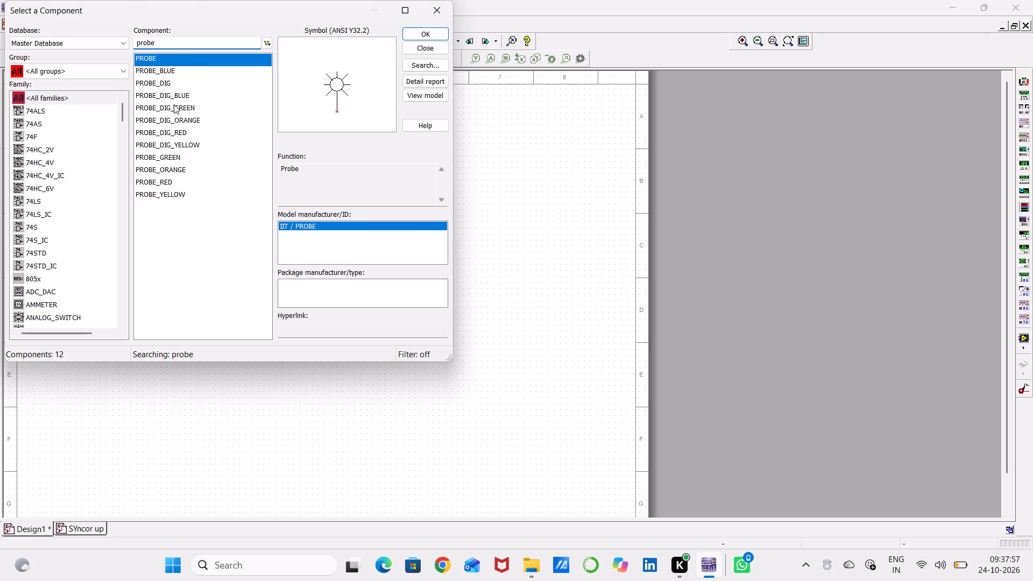
left_click(174, 106)
left_click(177, 98)
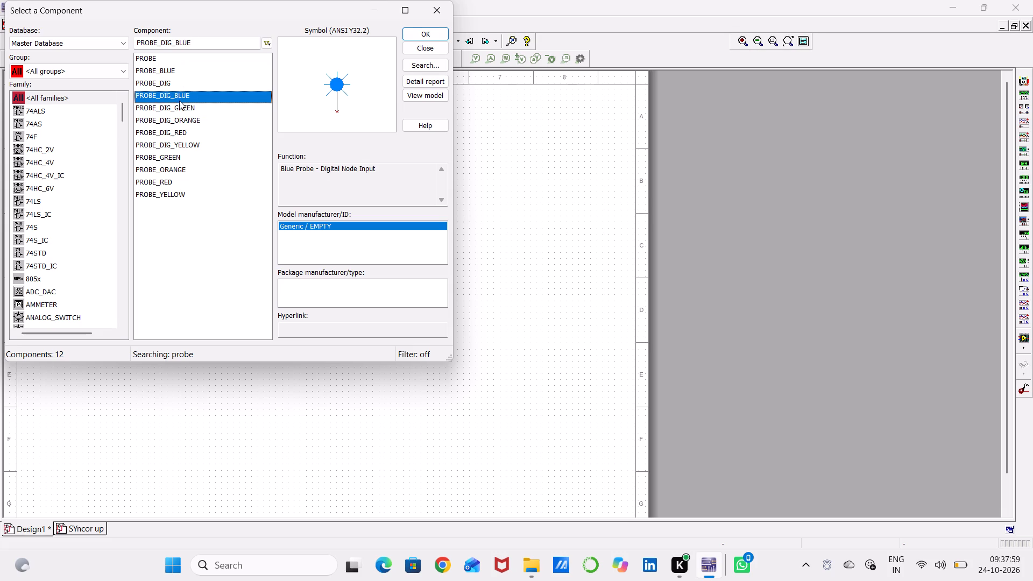
left_click(419, 33)
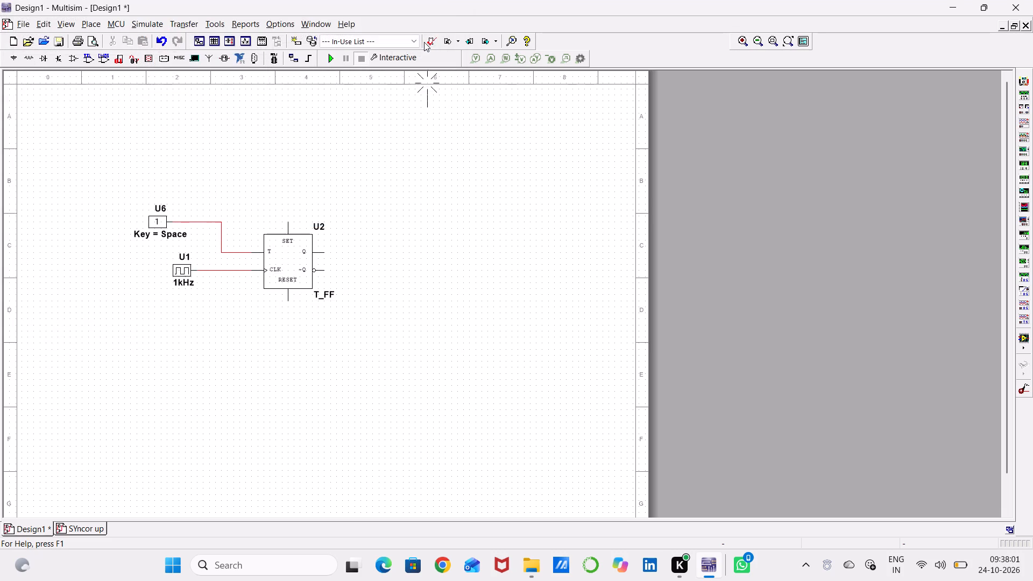
left_click(404, 241)
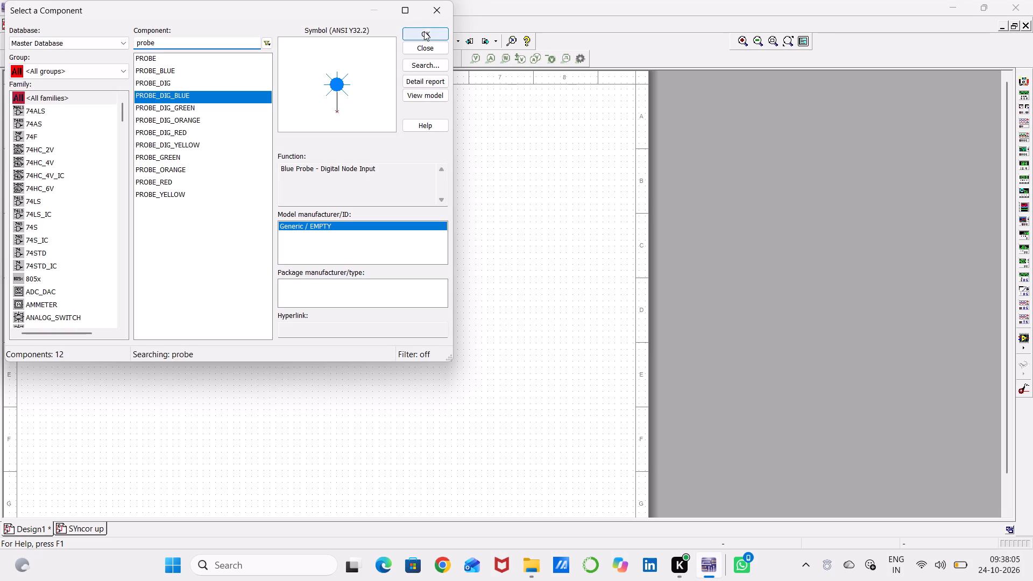
left_click(419, 41)
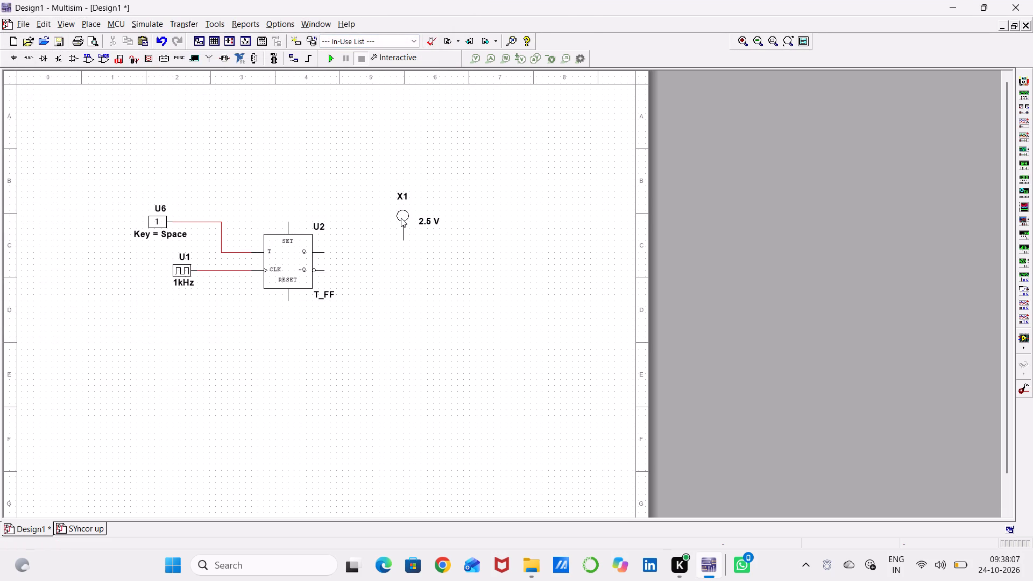
Copy the blue digital probe X1 and place the copy slightly below it, farther from the flip-flop.
right_click(401, 218)
left_click(437, 26)
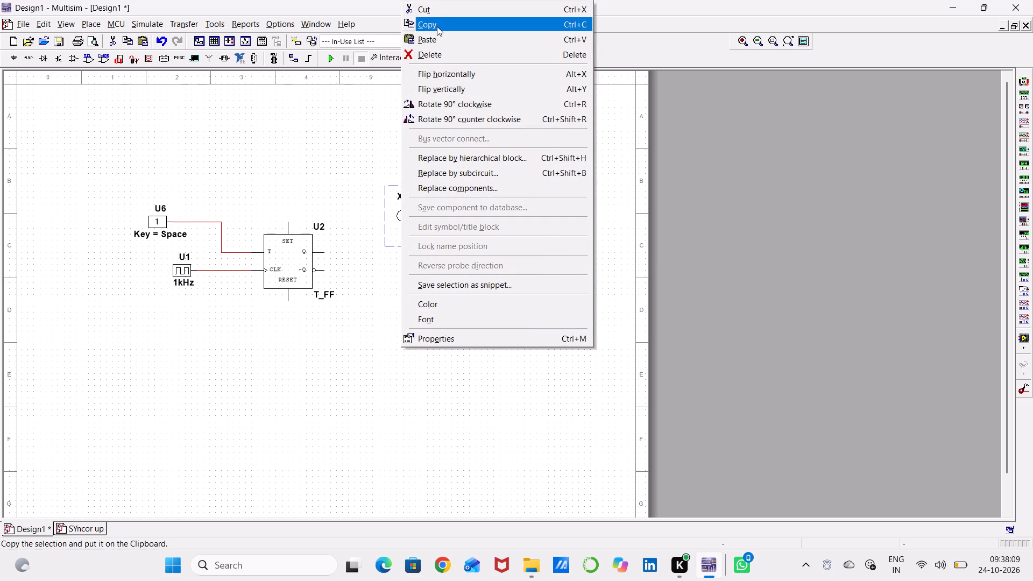
left_click(473, 288)
left_click(463, 270)
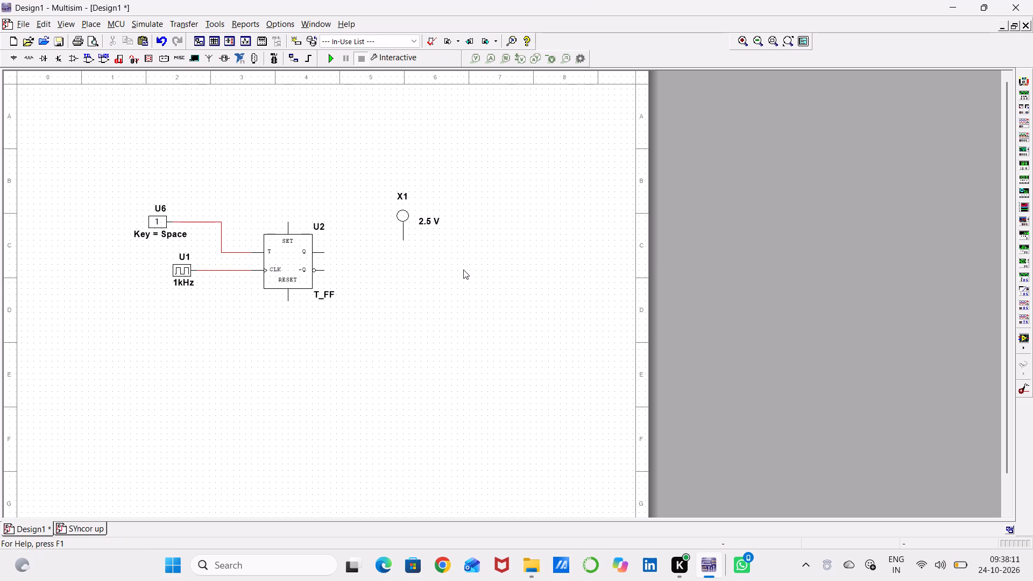
key("ctrl+v")
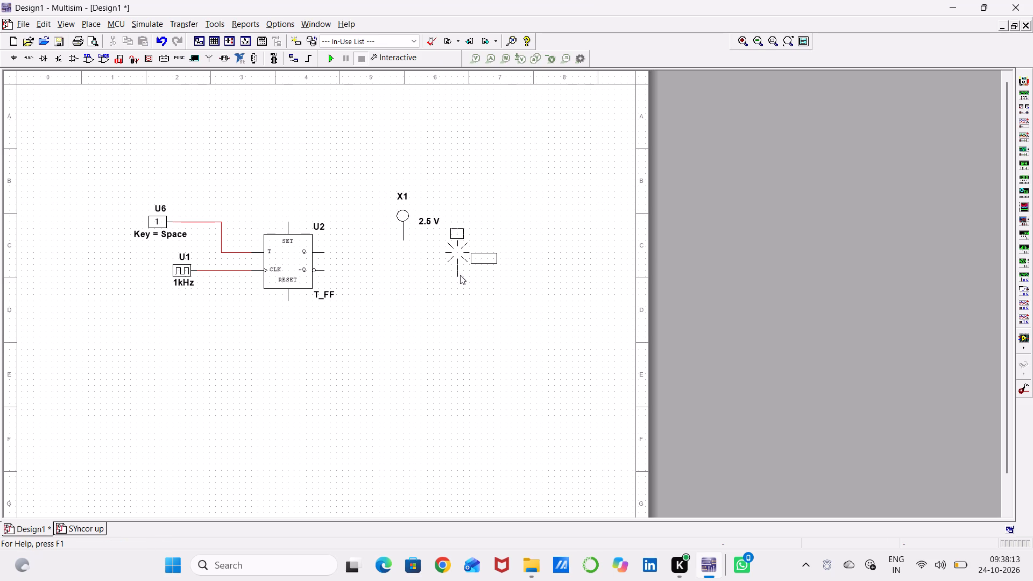
left_click(458, 271)
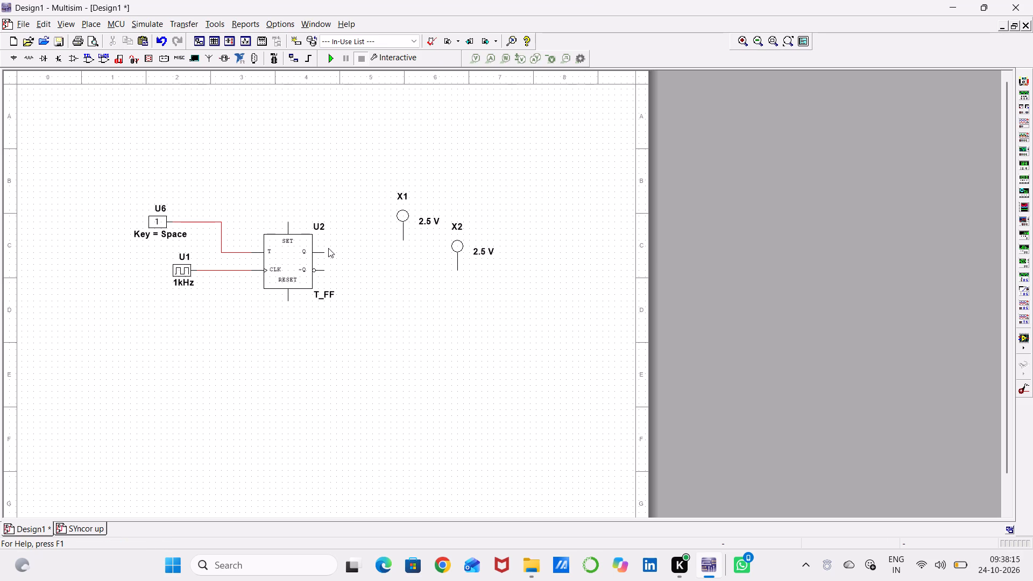
Wire the flip-flop's Q output to probe X1 and its ~Q output to probe X2.
left_click(326, 253)
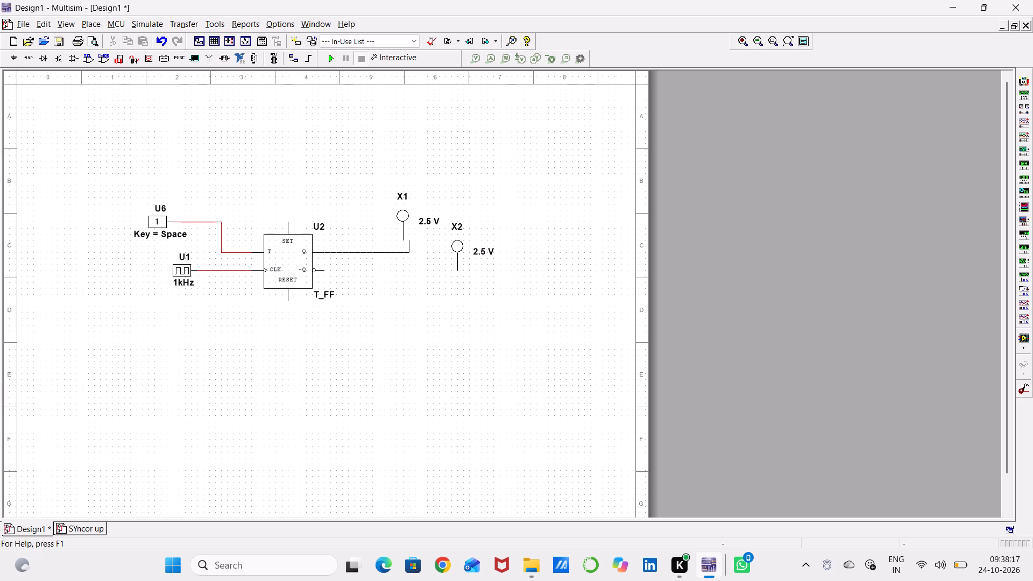
left_click(402, 239)
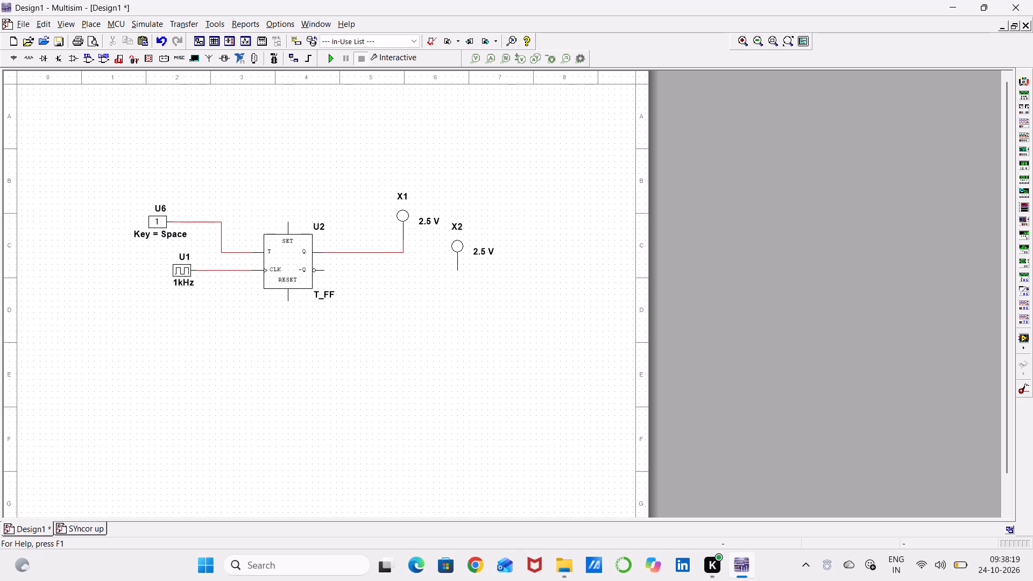
left_click(326, 272)
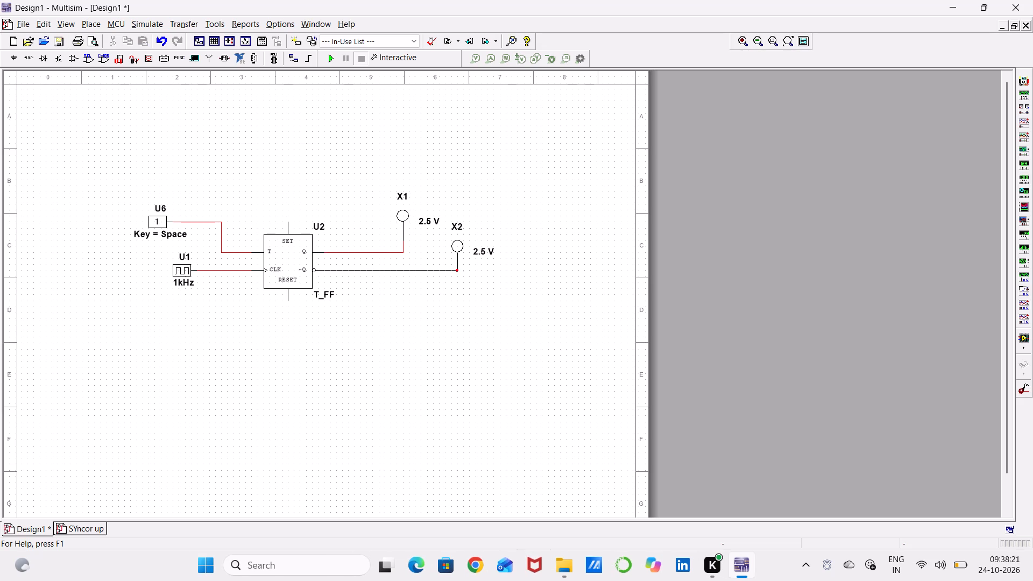
left_click(456, 267)
Set the digital clock U1's frequency to 300 Hz.
left_click(178, 279)
double_click(178, 279)
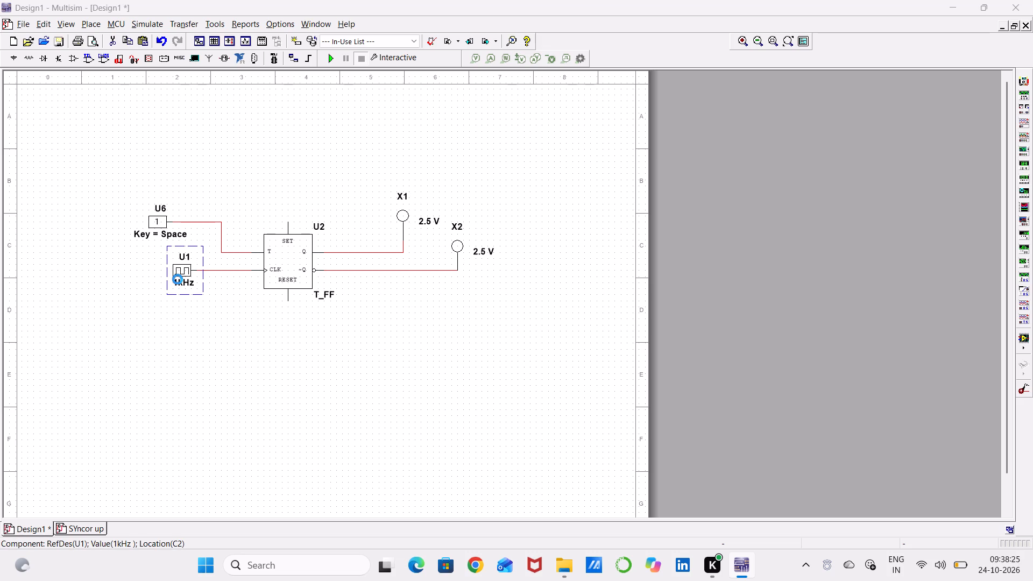
key("BackSpace")
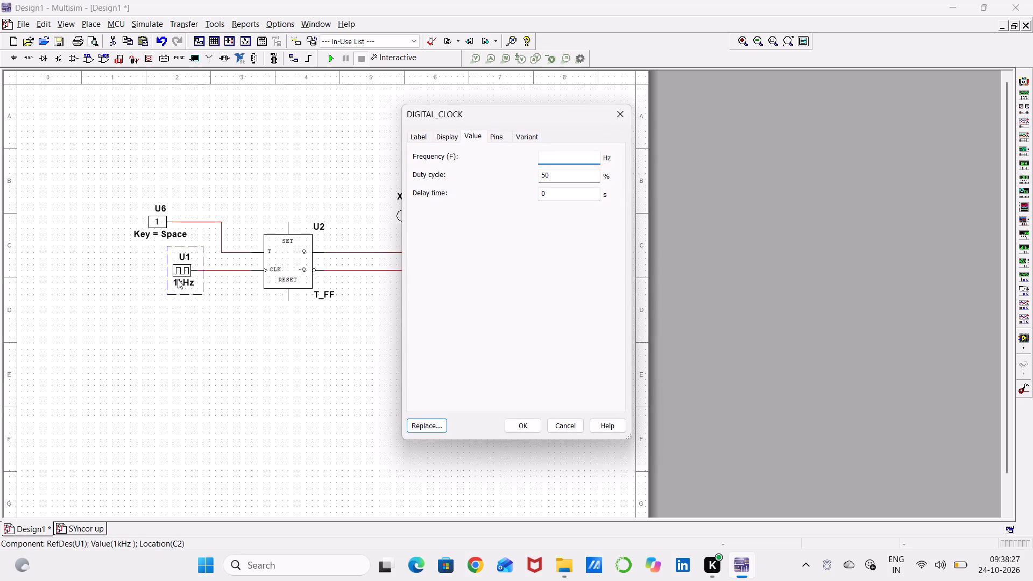
type("300")
key("Return")
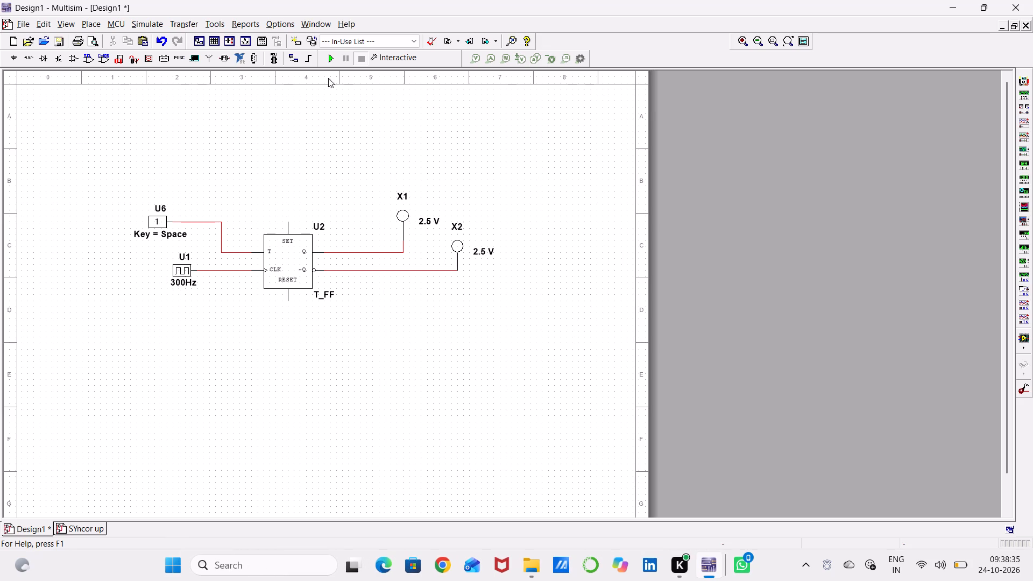
Run the interactive simulation and switch the interactive constant U6 to 0 while it runs.
left_click(328, 55)
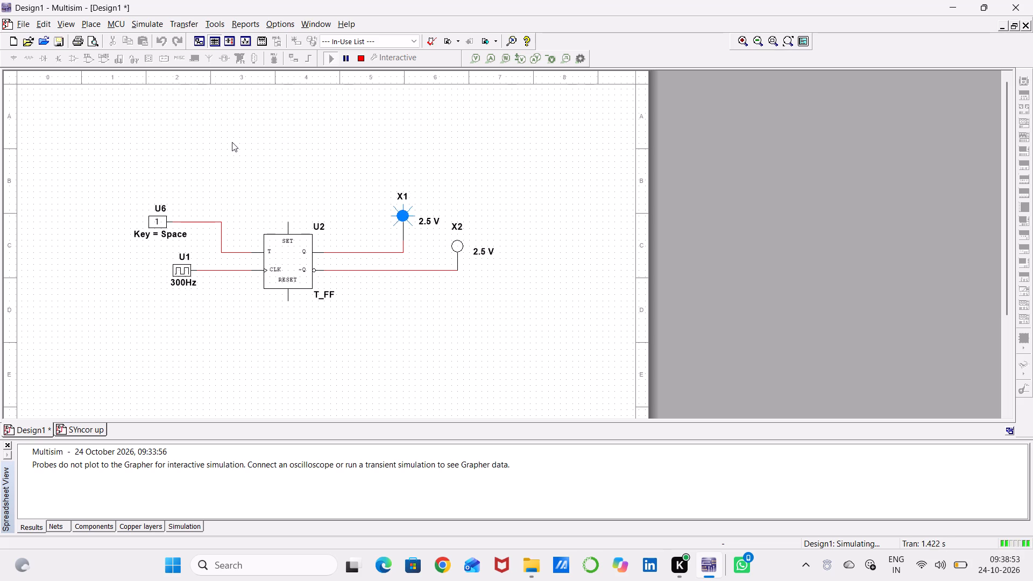
left_click(156, 221)
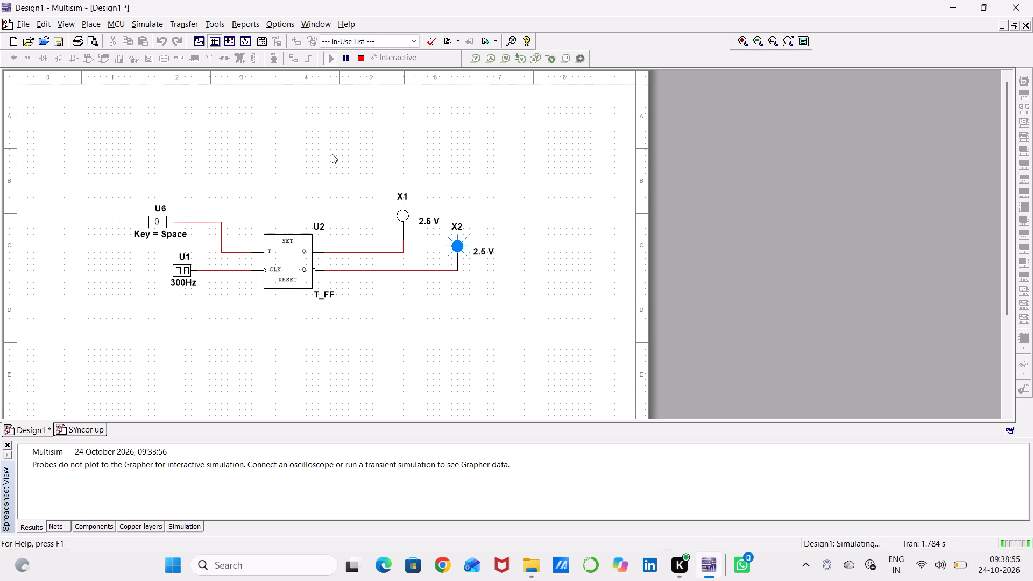
Capture a rectangular screenshot of the simulated T flip-flop circuit, including both probes.
key("Print")
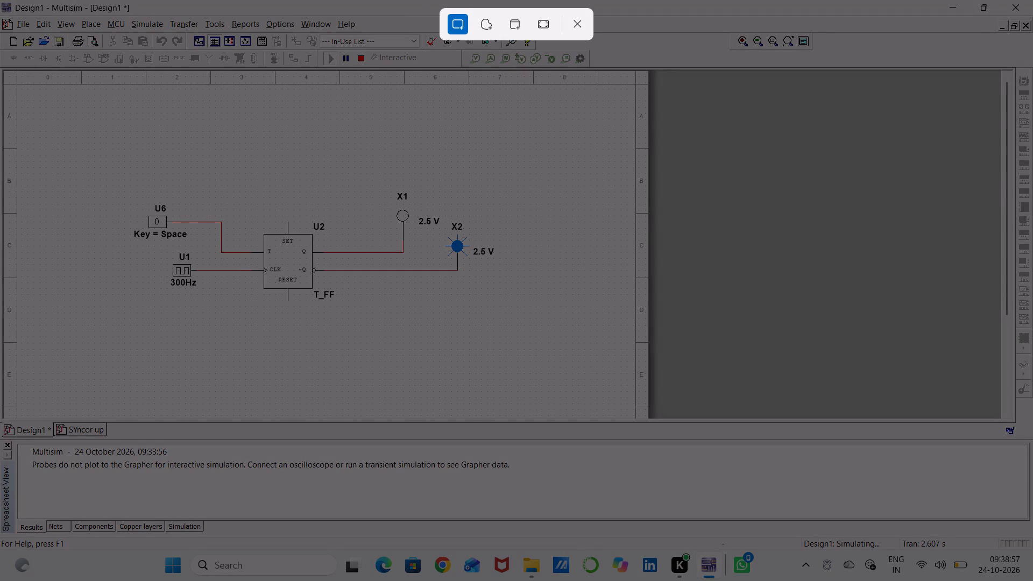
left_click_drag(4, 70, 407, 372)
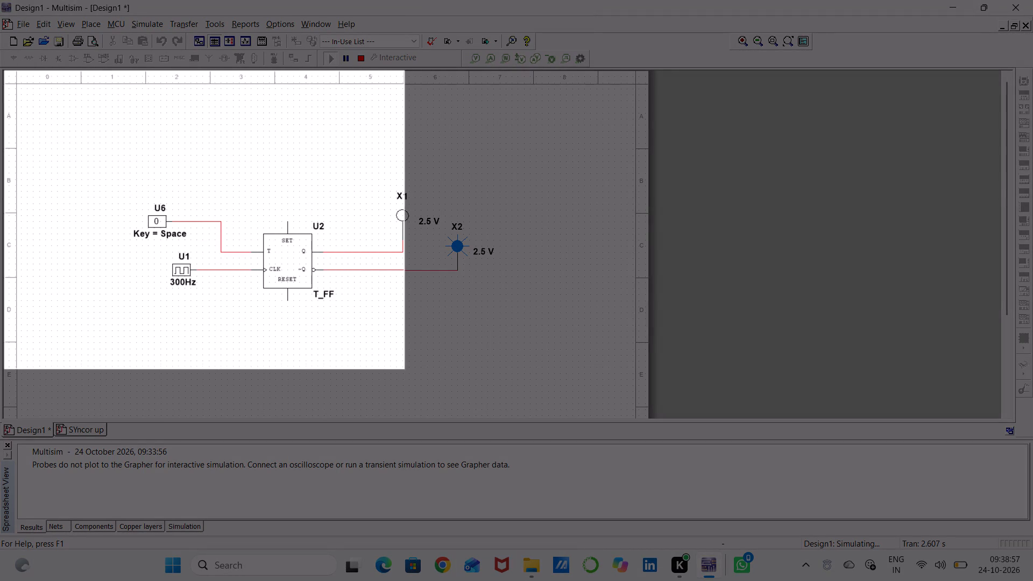
left_click_drag(407, 372, 578, 407)
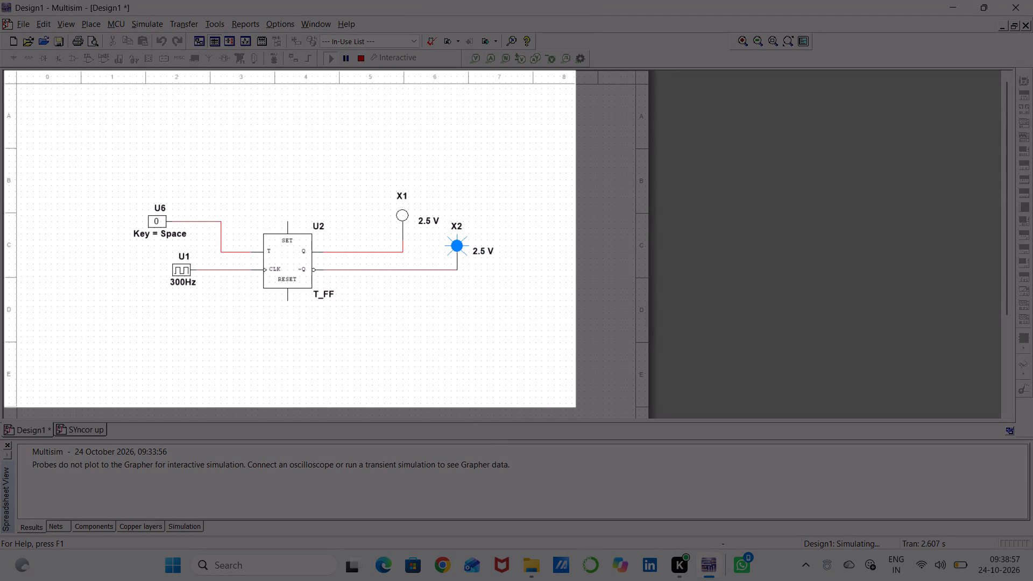
Finish the rectangular screenshot so it covers the schematic sheet with the running T flip-flop circuit and both probes.
left_click_drag(578, 407, 641, 416)
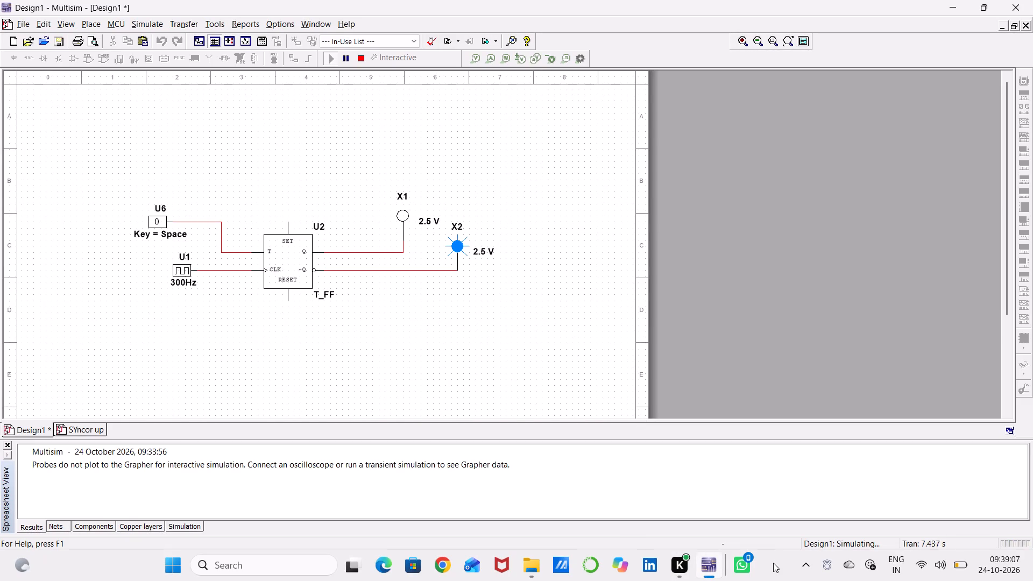
Search the computer for "wh" to find and open WhatsApp.
left_click(738, 563)
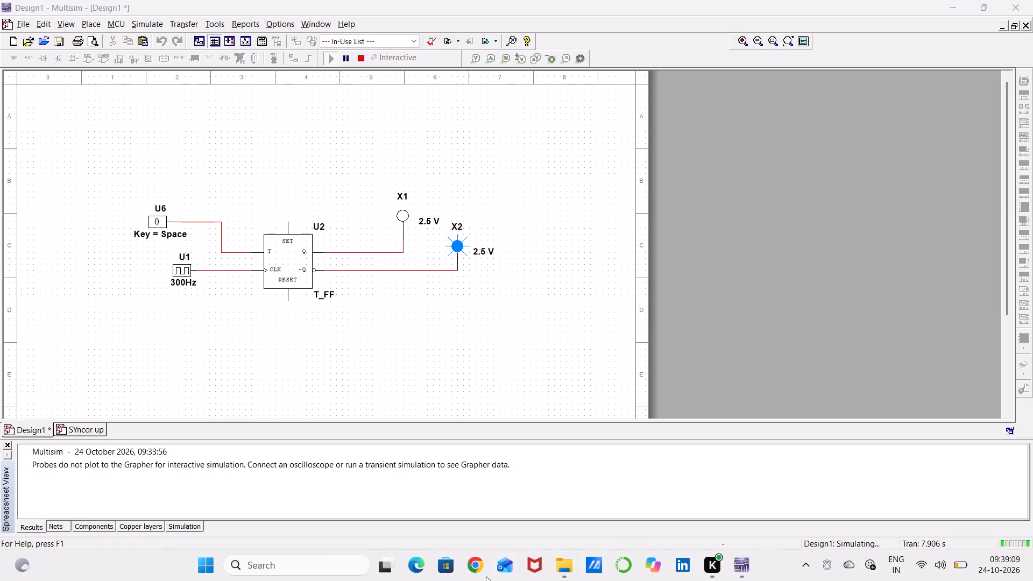
left_click(293, 569)
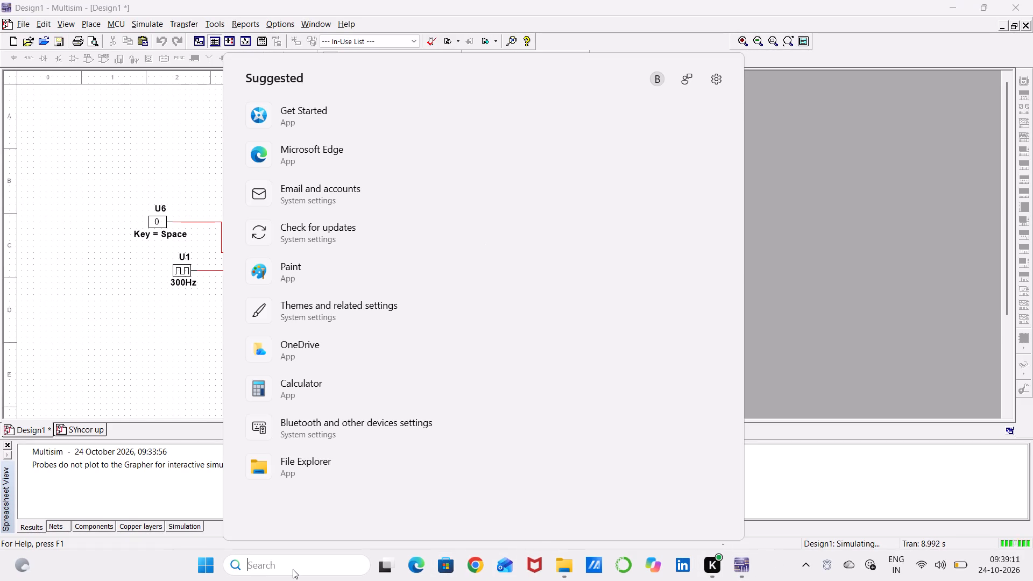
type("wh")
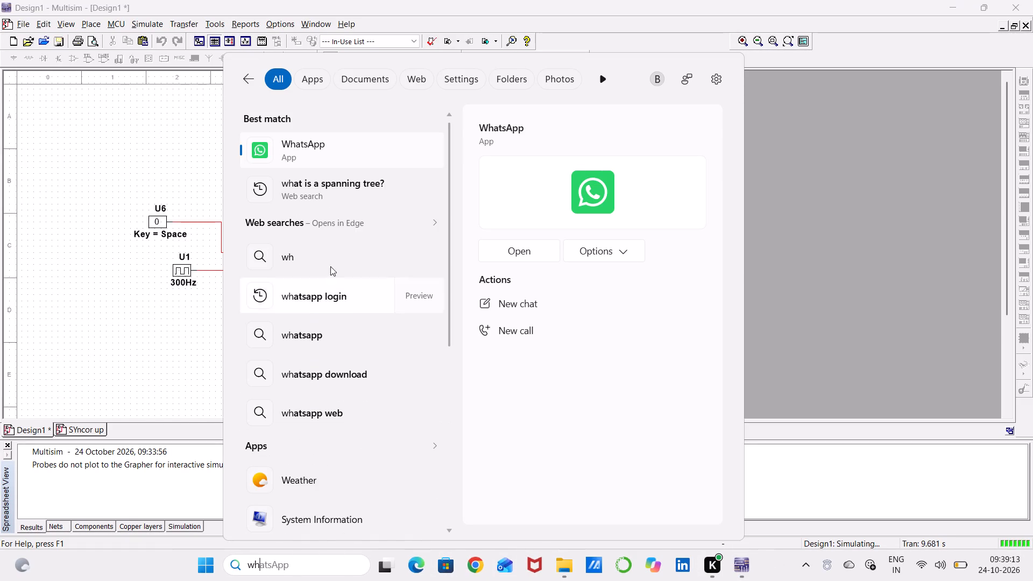
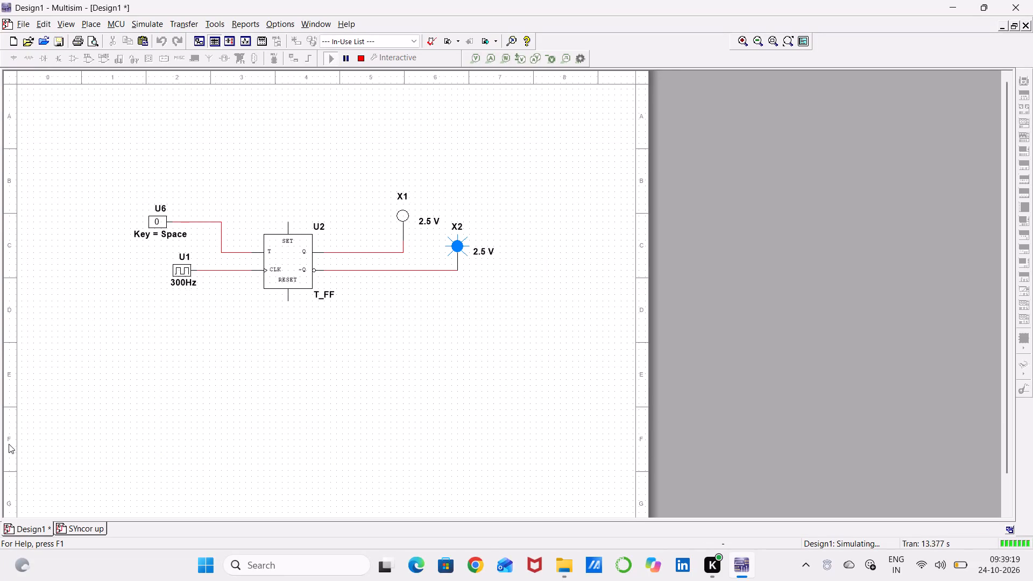
Start a text annotation on the schematic, in the empty area above probes X1 and X2.
left_click(84, 22)
left_click(103, 279)
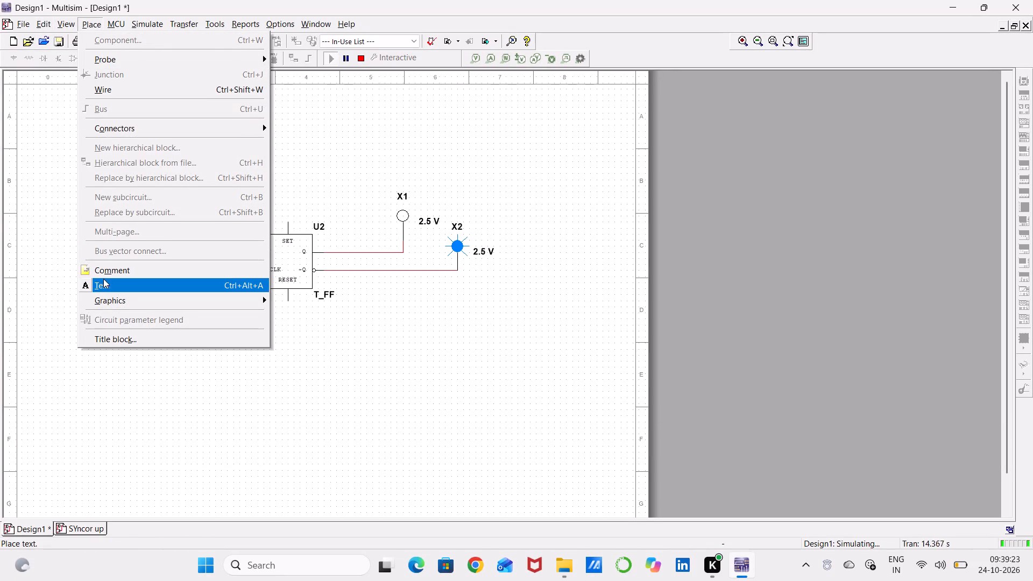
left_click(461, 126)
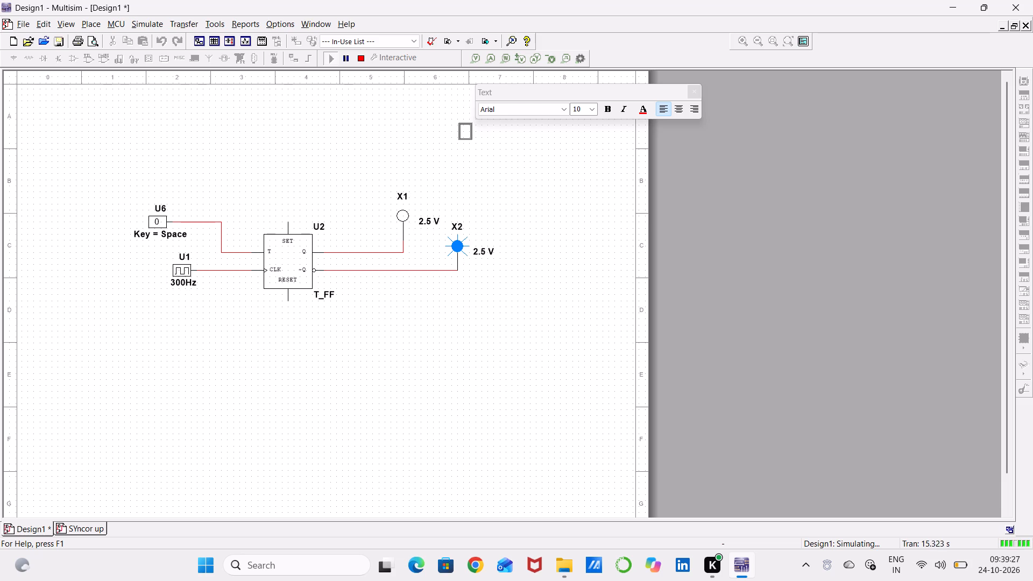
Enter the student's name and, on a second line, the roll number in the text annotation above the probes.
key("ctrl+equal")
key("ctrl+equal")
key("ctrl+equal")
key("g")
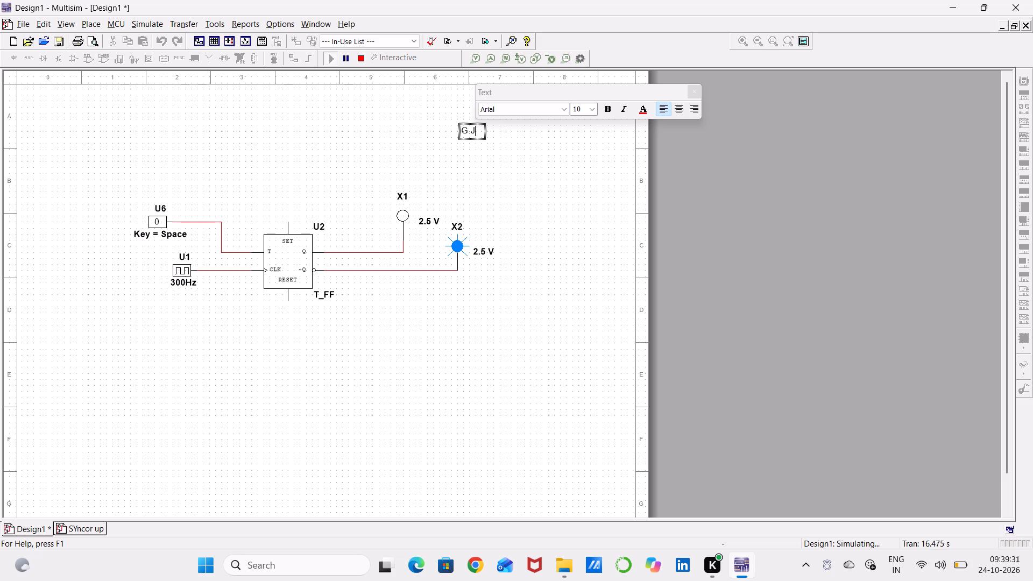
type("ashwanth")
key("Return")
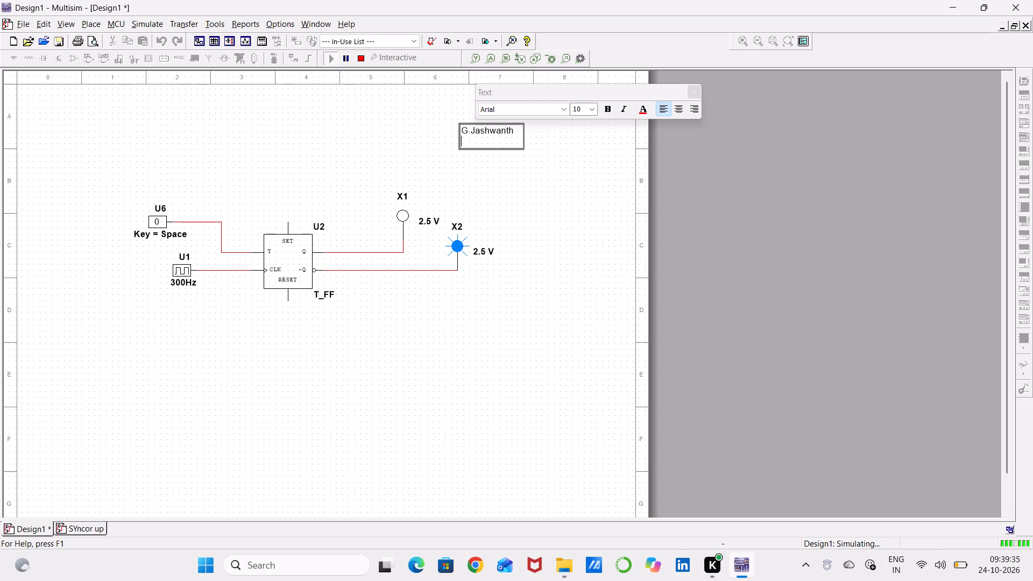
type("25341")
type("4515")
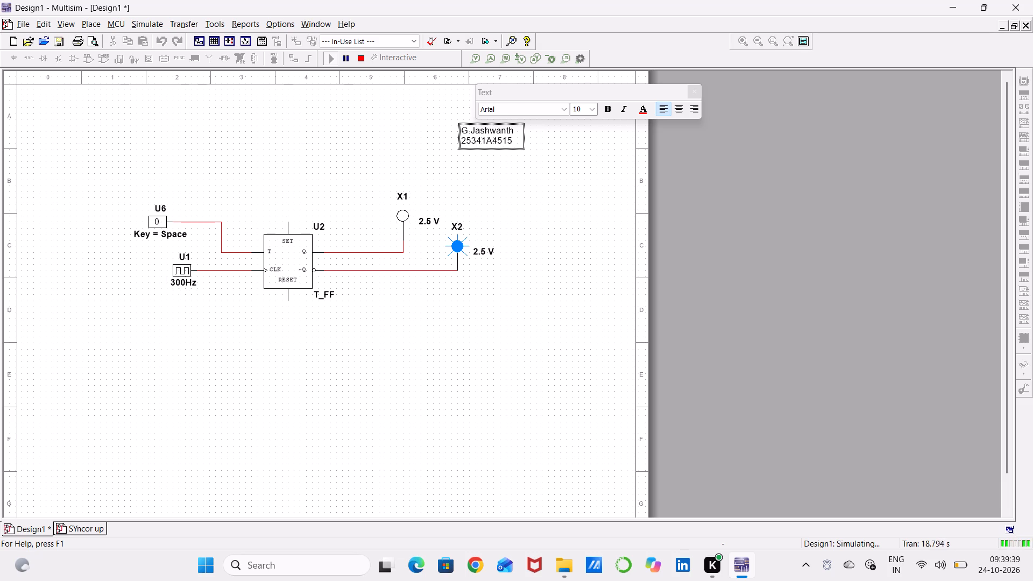
Set the name and roll number annotation's font size to 14 and finish the text.
left_click(592, 108)
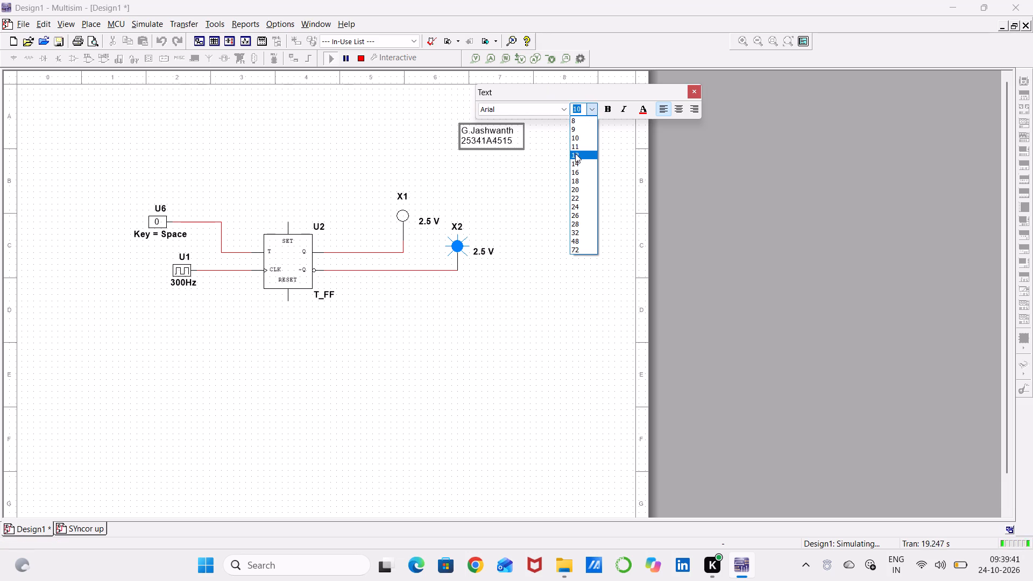
left_click(578, 161)
left_click(512, 173)
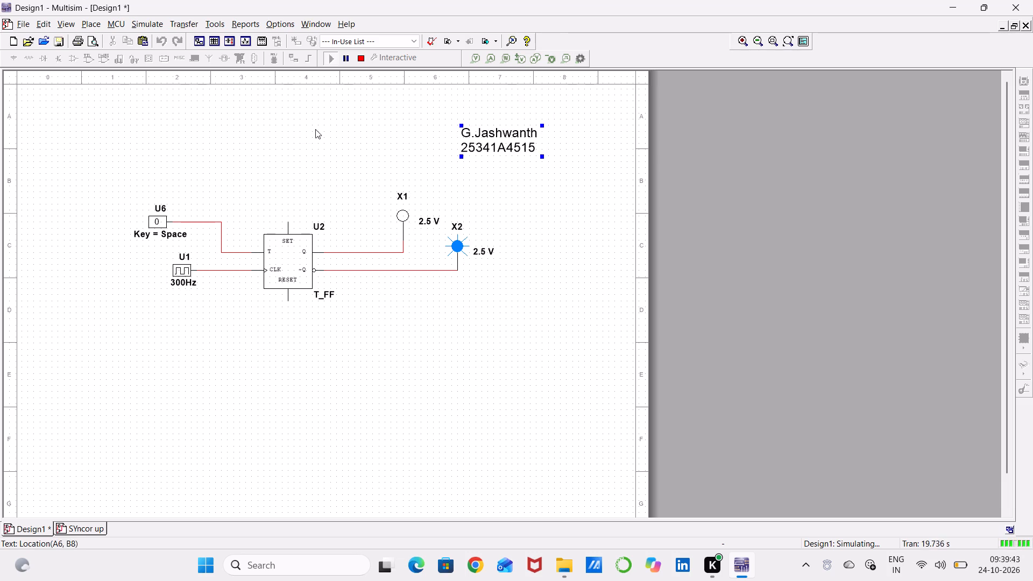
Capture a rectangular screenshot of the simulated T flip-flop circuit, including both probes and the name and roll number annotation.
key("Print")
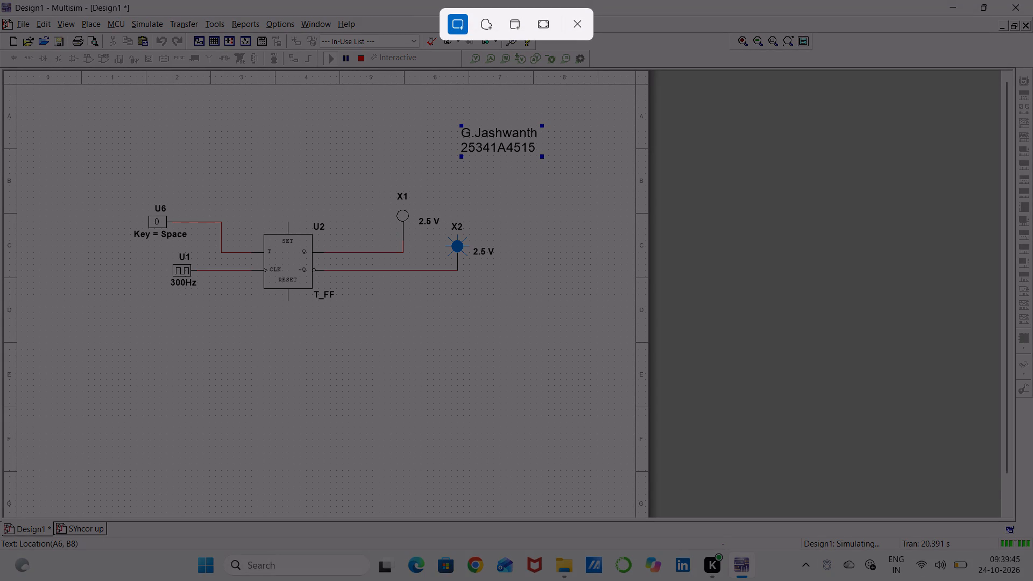
left_click_drag(4, 69, 313, 273)
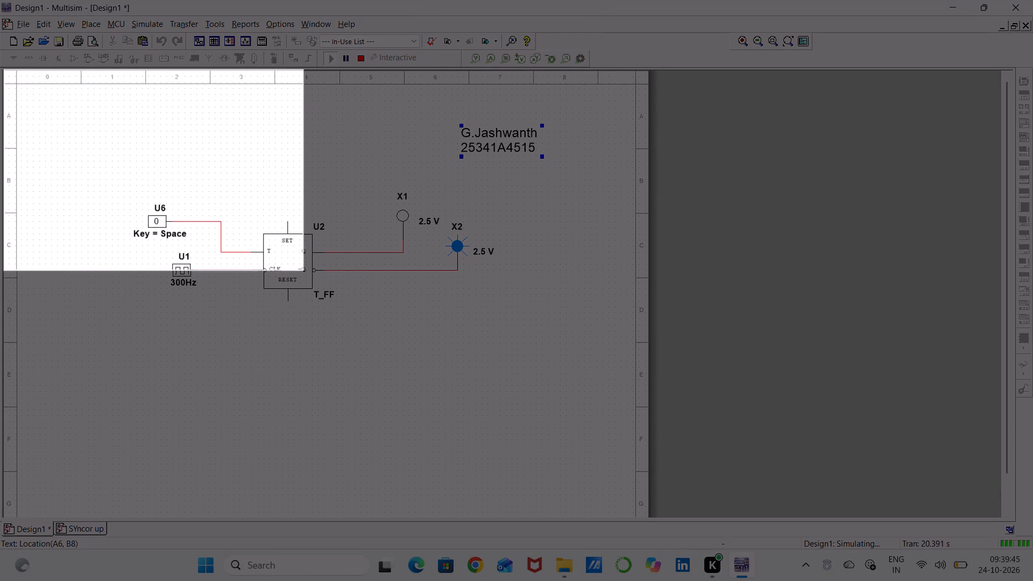
left_click_drag(313, 273, 501, 329)
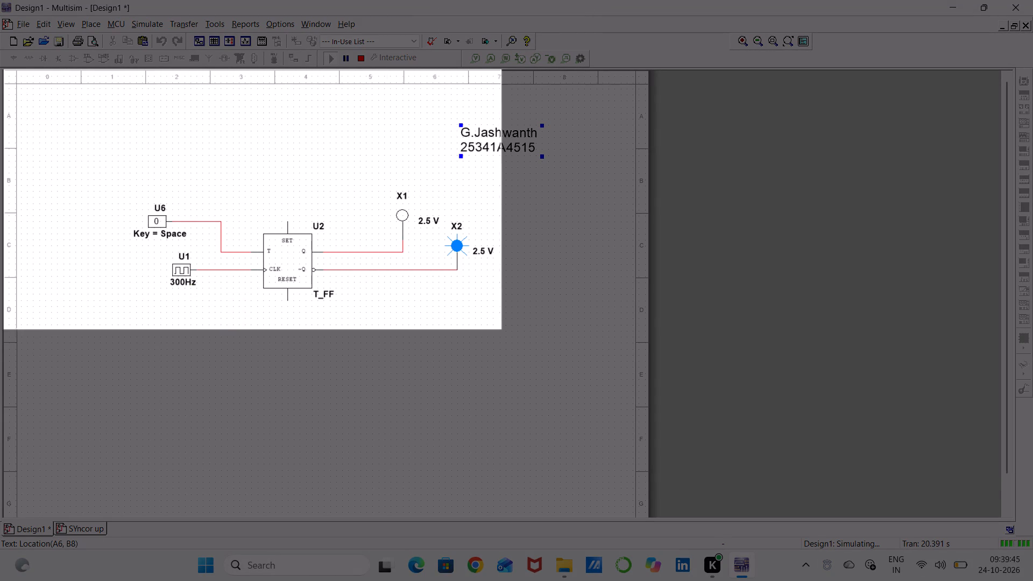
left_click_drag(501, 329, 627, 348)
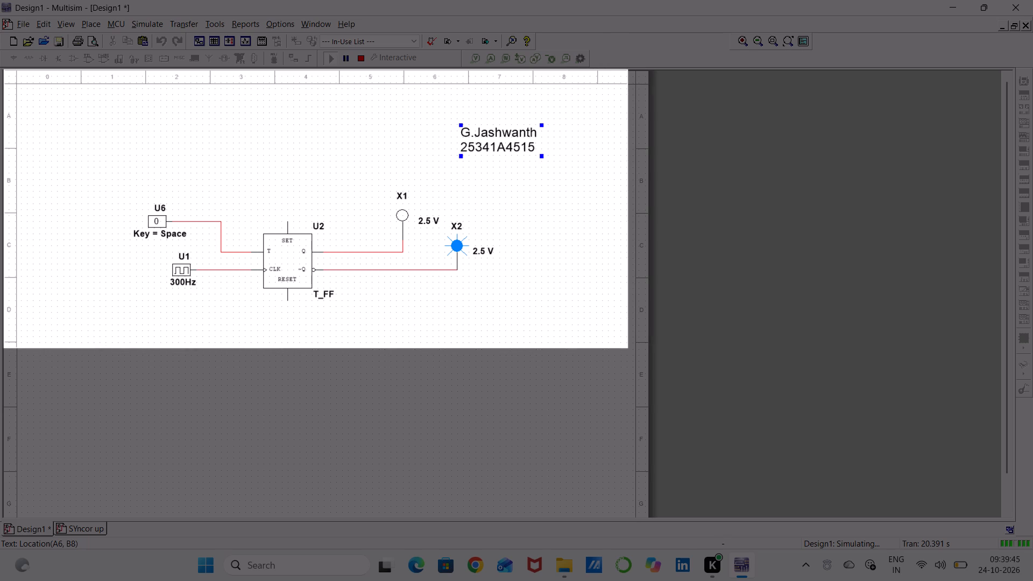
left_click_drag(627, 348, 621, 349)
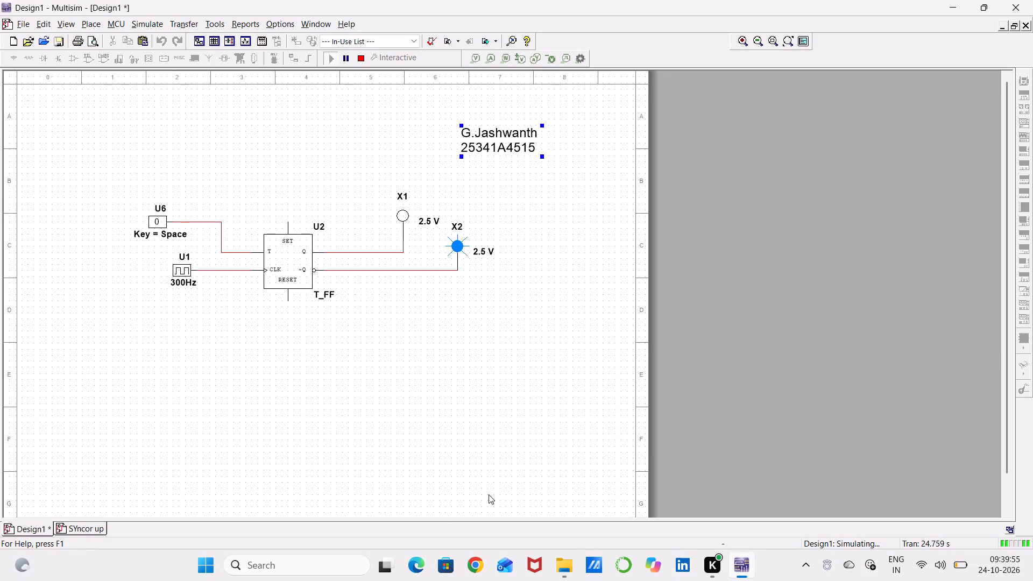
Search the computer for the WhatsApp app using "what".
left_click(328, 554)
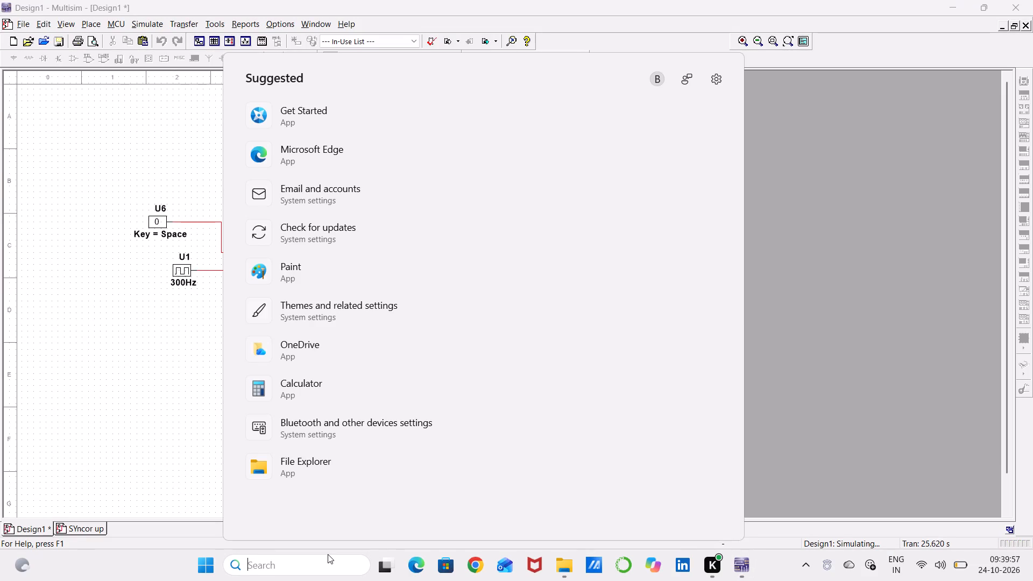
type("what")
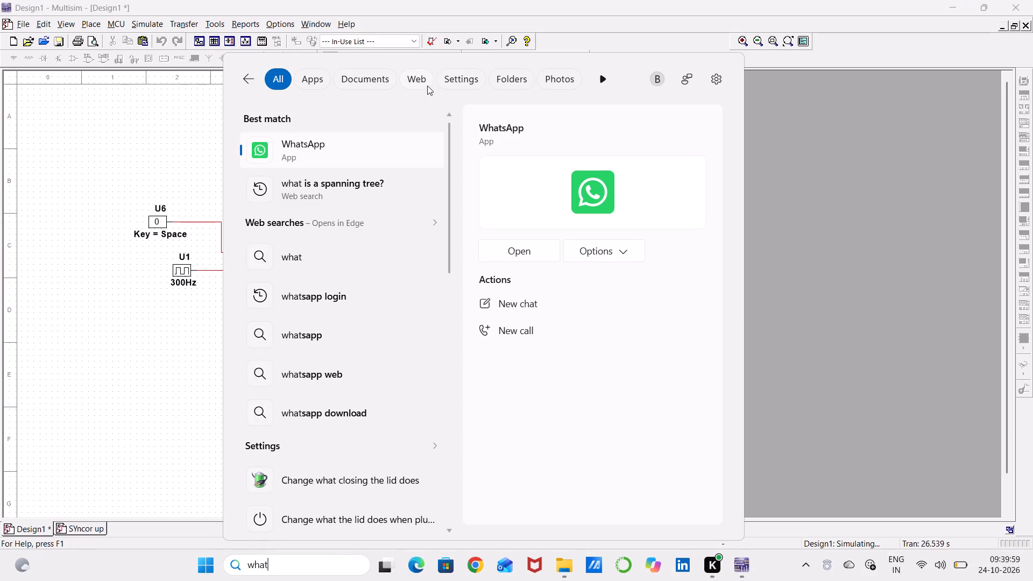
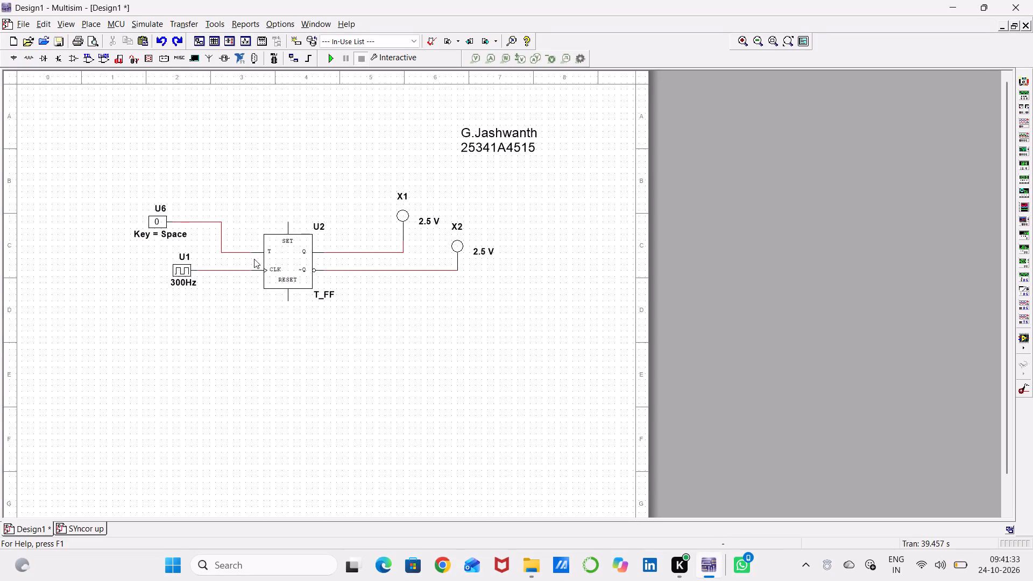
Delete the T flip-flop U2 together with its four wires to U6, U1 and the probes X1 and X2.
left_click(203, 220, "ctrl")
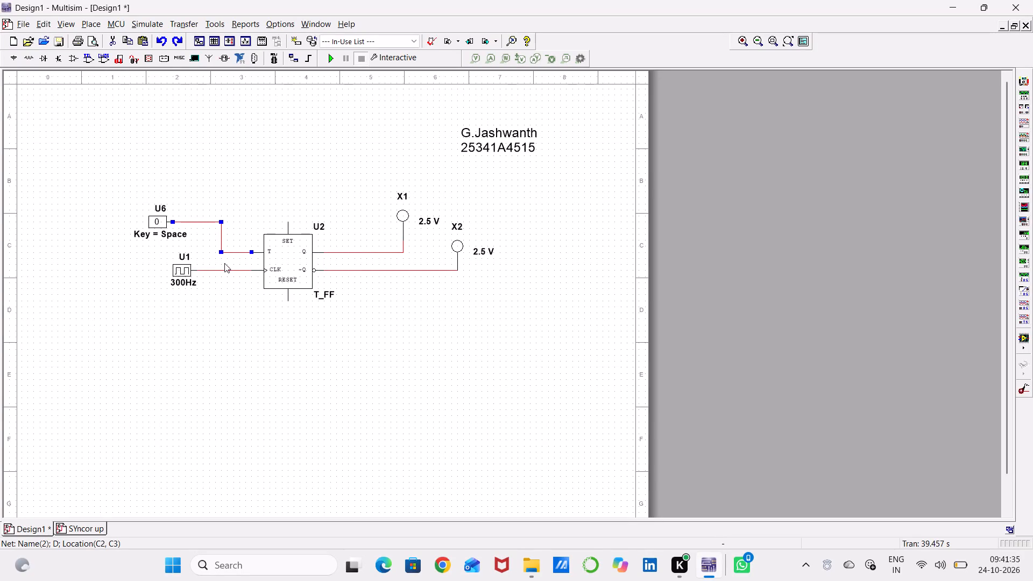
left_click(227, 271, "ctrl")
left_click(289, 256, "ctrl")
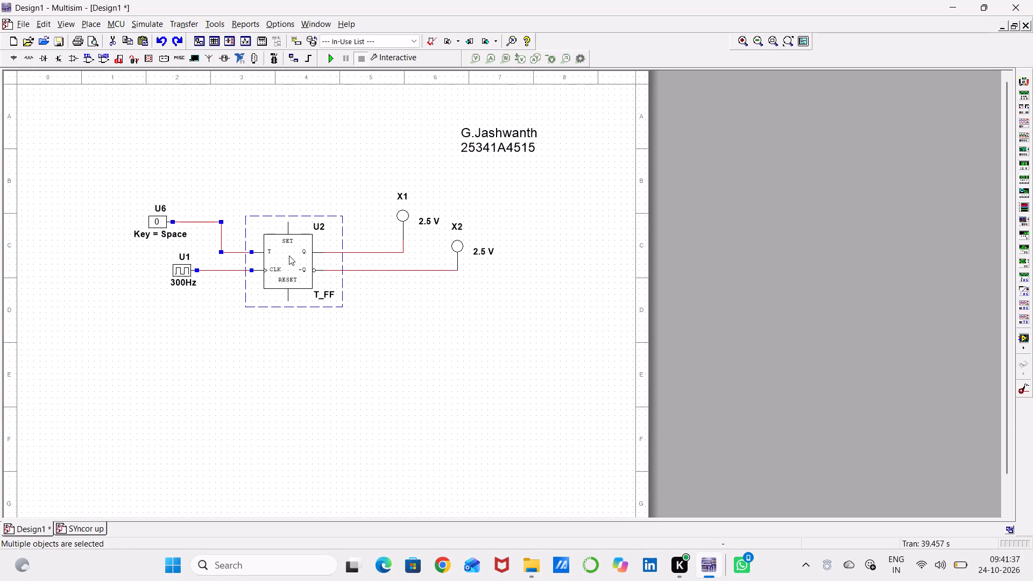
left_click(372, 254, "ctrl")
left_click(375, 272, "ctrl")
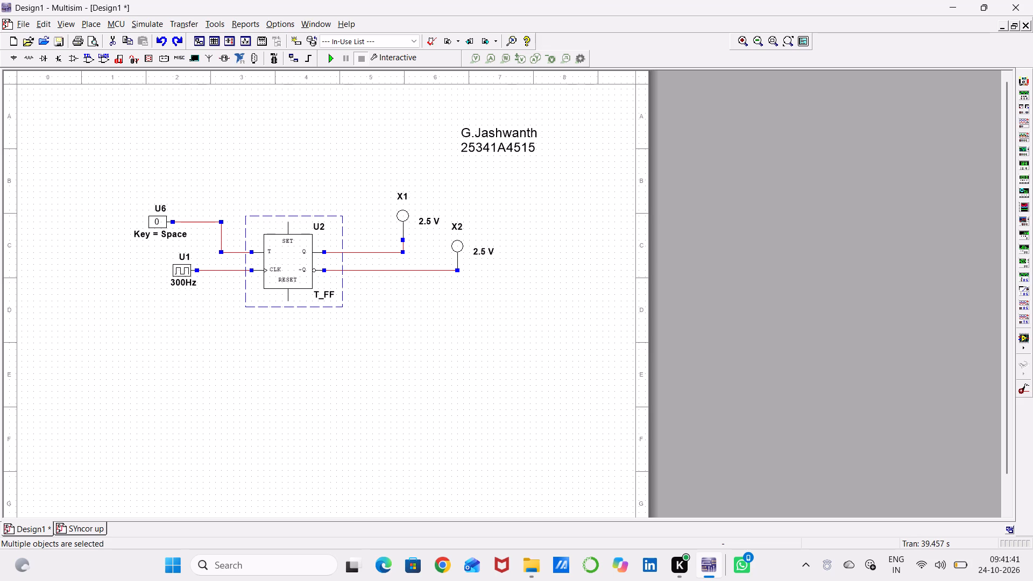
key("Delete")
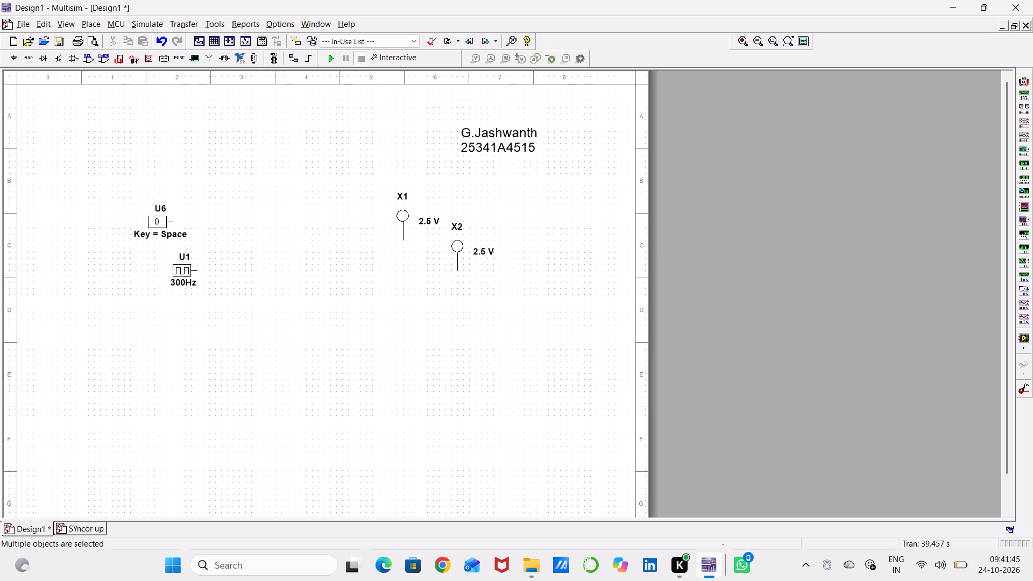
Spread the components apart, moving switch U6 and clock U1 toward the sheet's left edge and probes X1 and X2 toward its right edge.
left_click_drag(159, 222, 158, 221)
left_click_drag(158, 221, 94, 195)
left_click_drag(176, 271, 84, 396)
left_click_drag(401, 223, 509, 203)
left_click_drag(458, 253, 533, 346)
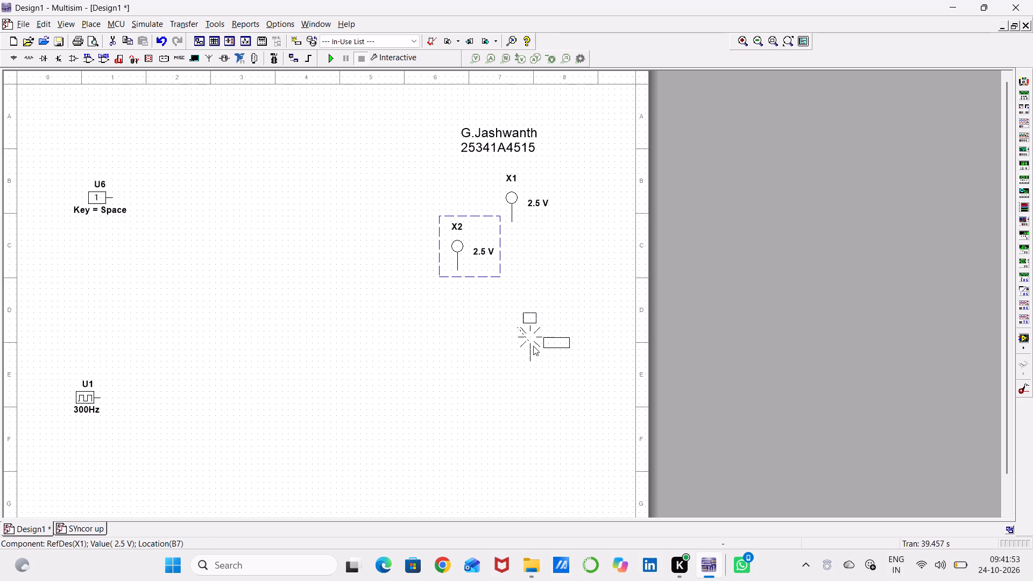
left_click_drag(533, 346, 534, 350)
left_click(440, 328)
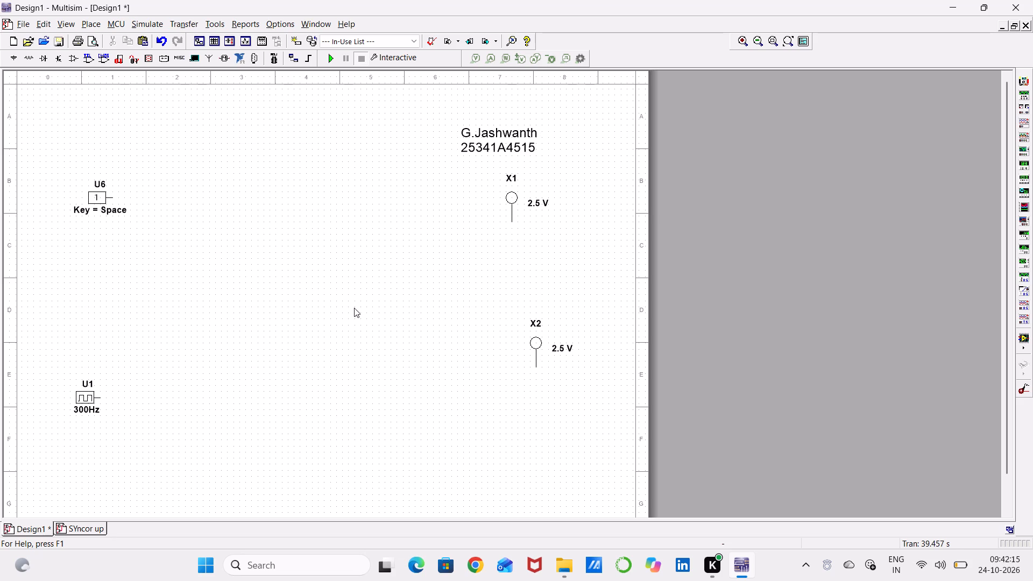
Find the NAND2 gate by searching the component database for nand, and place one between switch U6 and the probes.
left_click(97, 22)
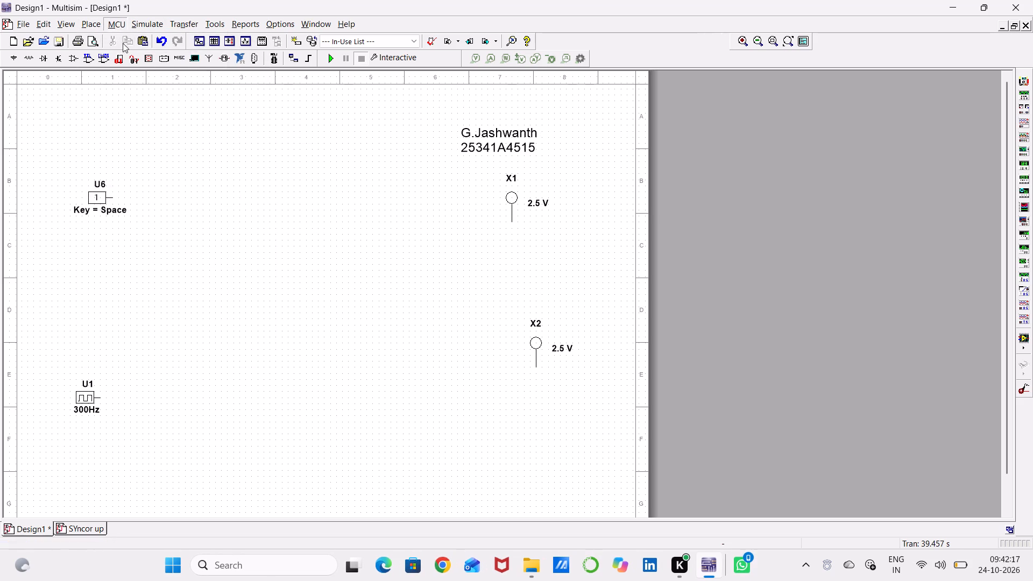
left_click(105, 40)
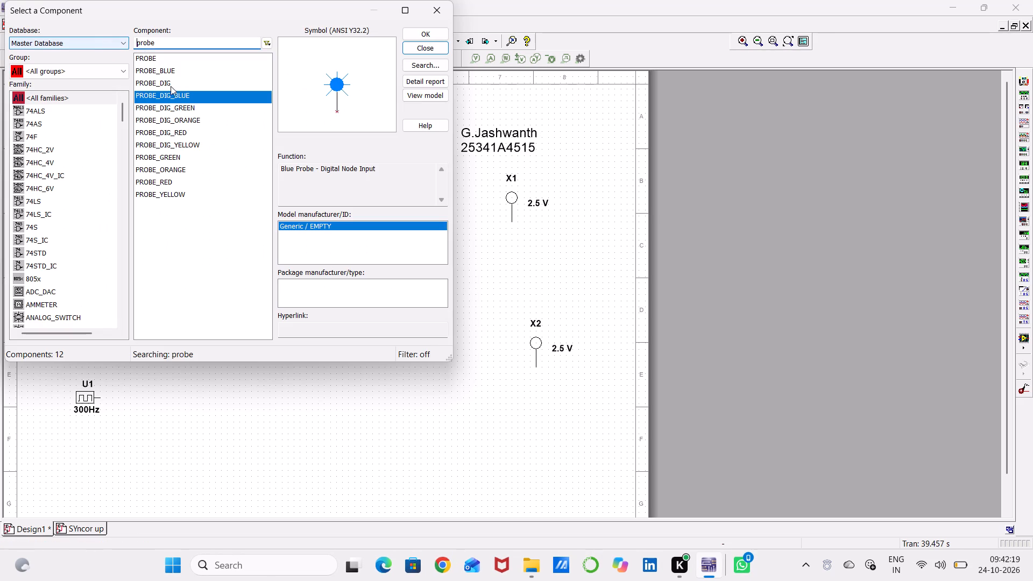
left_click(178, 44)
key("BackSpace")
key("BackSpace")
key("BackSpace")
key("BackSpace")
key("BackSpace")
key("BackSpace")
key("BackSpace")
key("BackSpace")
key("BackSpace")
key("BackSpace")
key("BackSpace")
key("BackSpace")
key("BackSpace")
key("BackSpace")
key("BackSpace")
key("BackSpace")
key("BackSpace")
key("BackSpace")
key("BackSpace")
key("BackSpace")
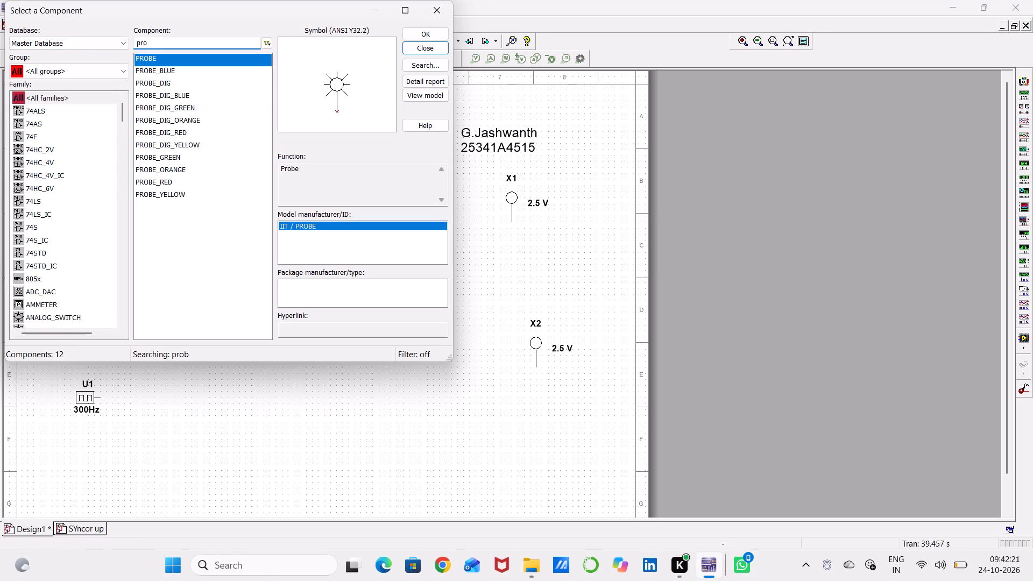
type("nand")
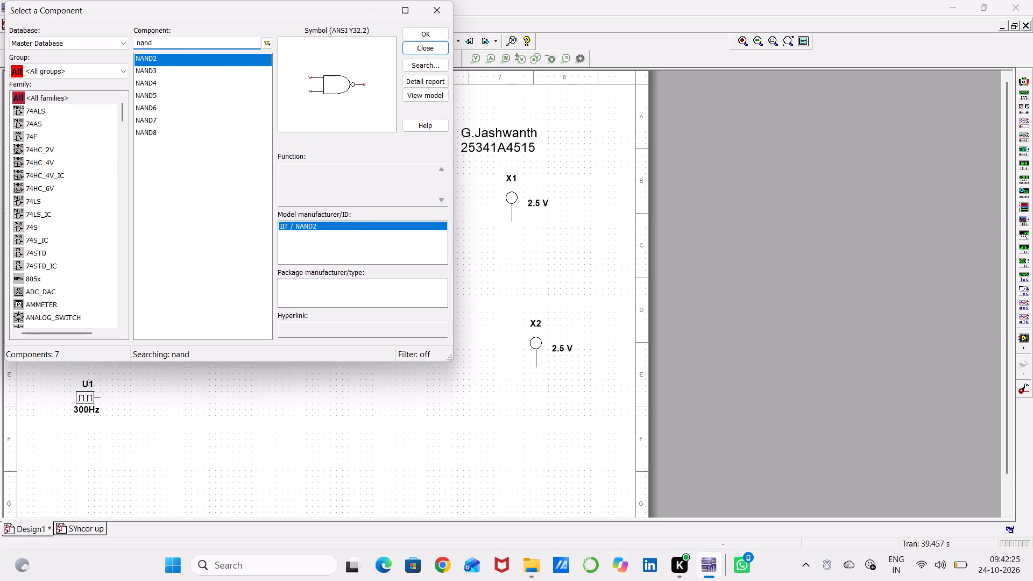
left_click(414, 32)
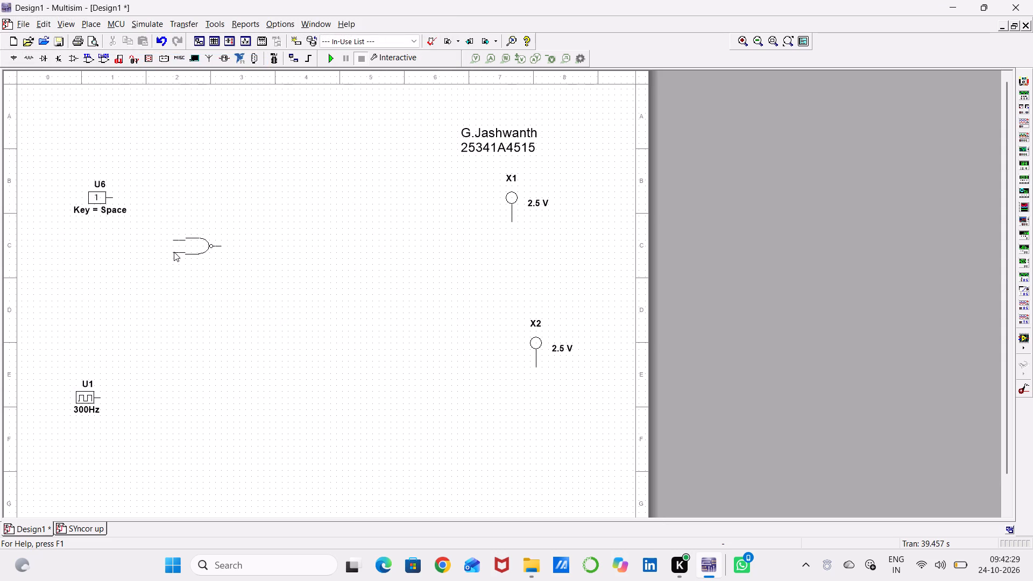
left_click(174, 252)
Place three more NAND2 gates, forming a two-by-two arrangement with U2, and finish placing components.
left_click(418, 34)
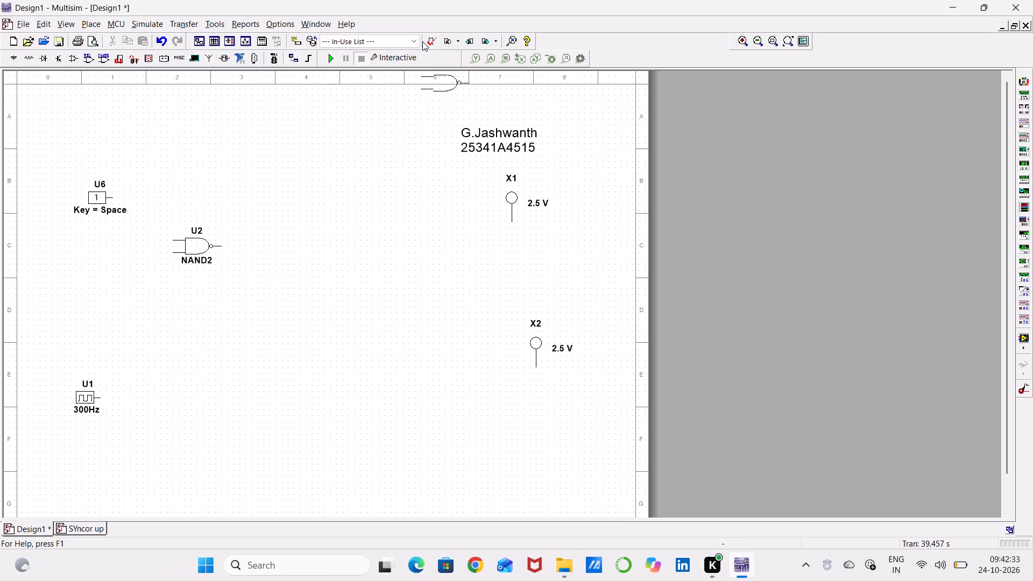
left_click(373, 254)
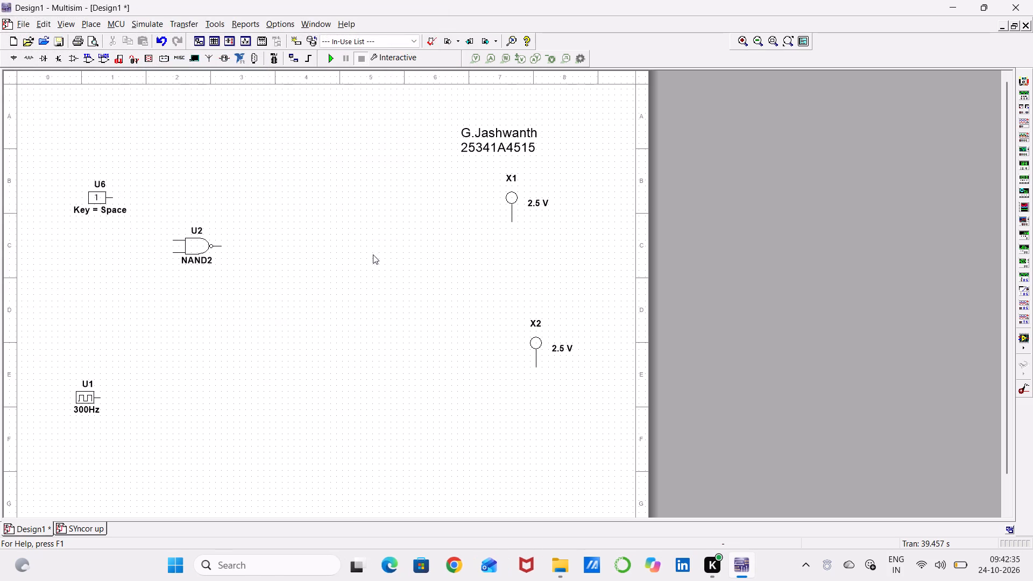
left_click(427, 38)
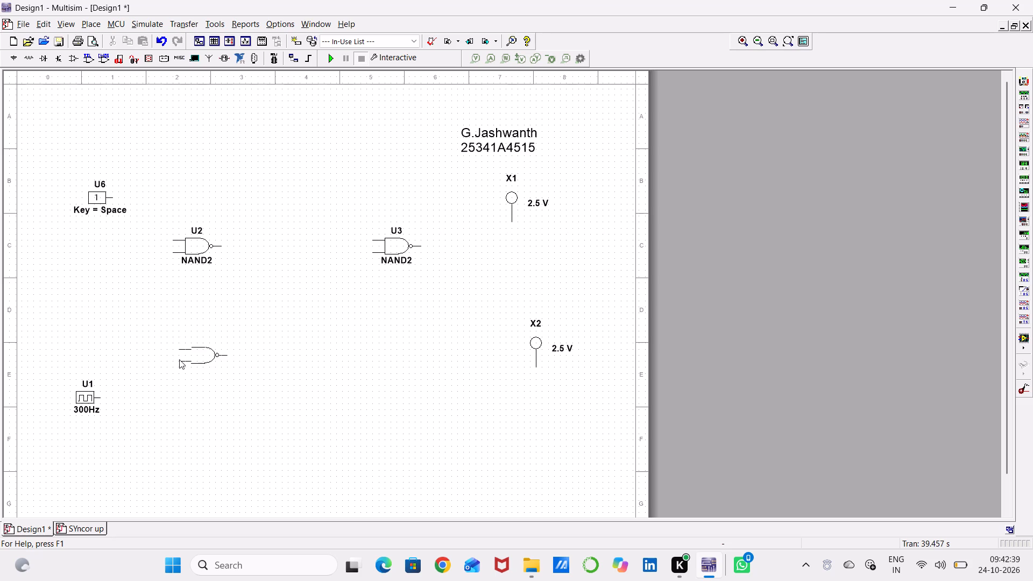
left_click(178, 360)
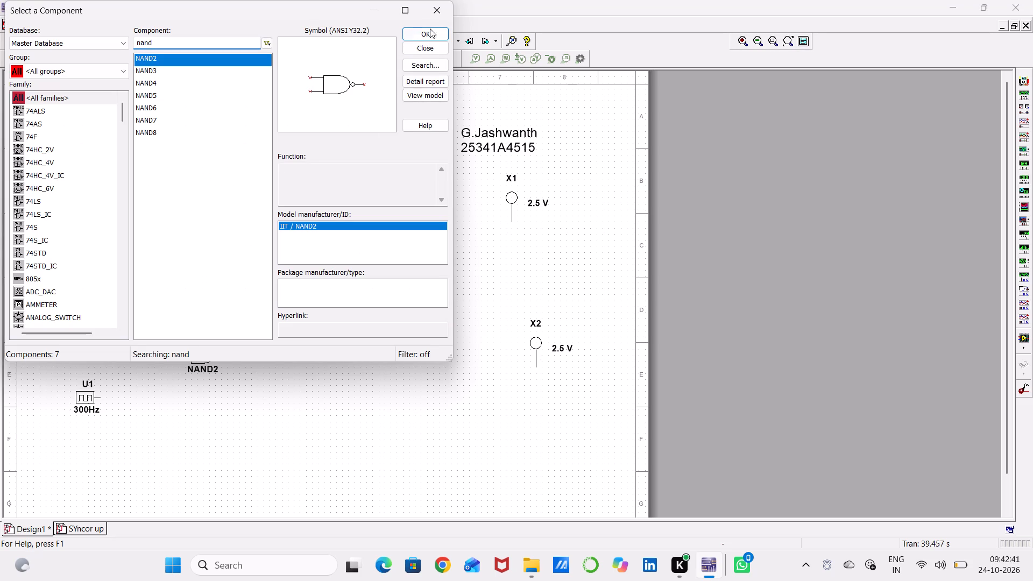
left_click(428, 30)
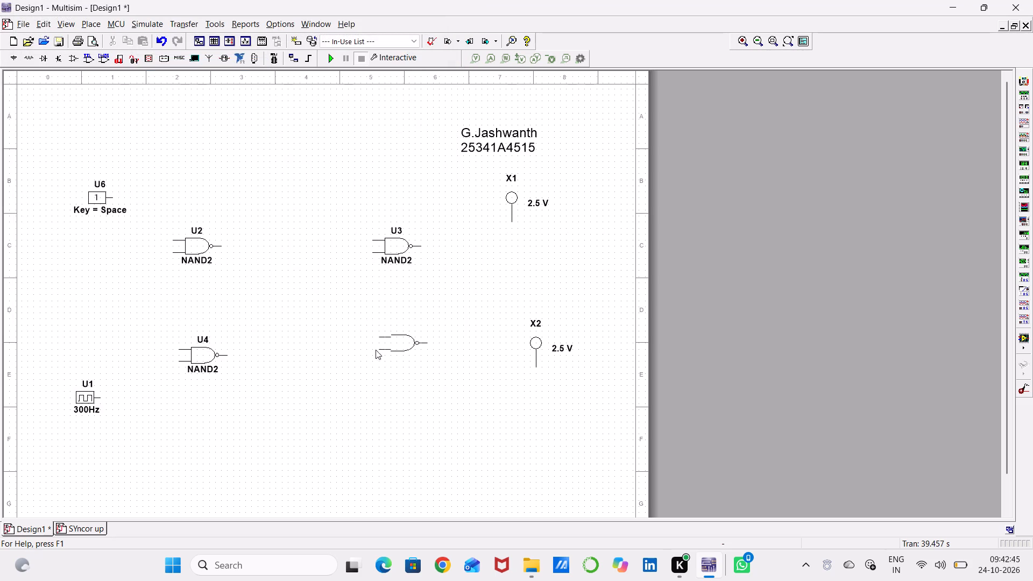
left_click(375, 350)
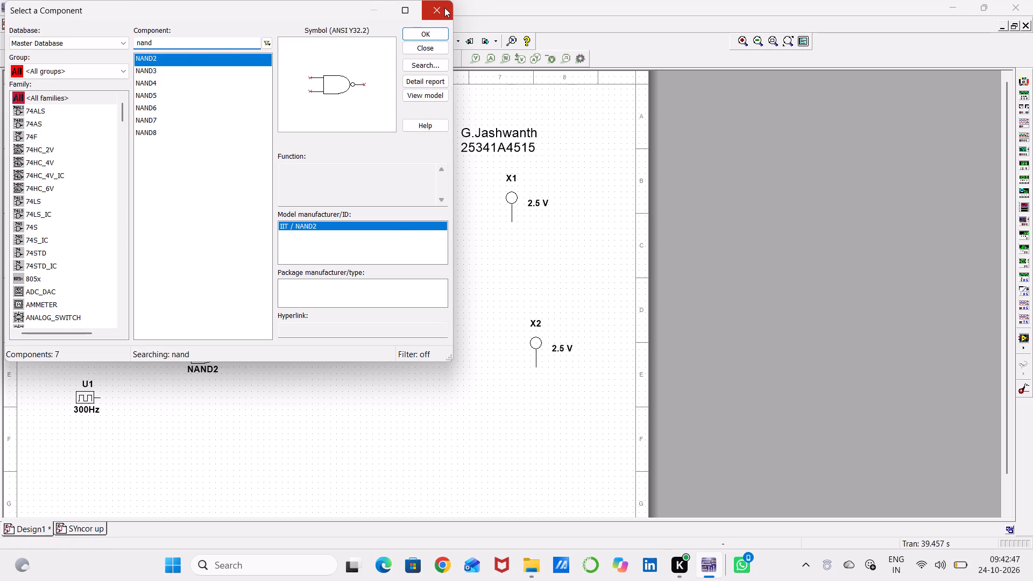
left_click(444, 8)
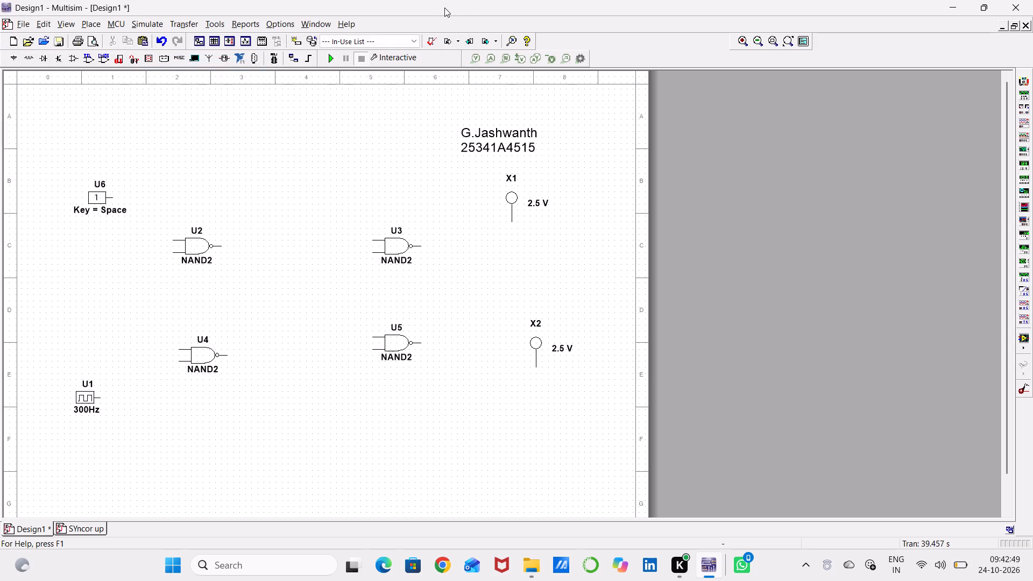
Align the four NAND2 gates in a grid, with U2 above U4 and U3 above U5.
left_click_drag(195, 246, 233, 252)
left_click(332, 193)
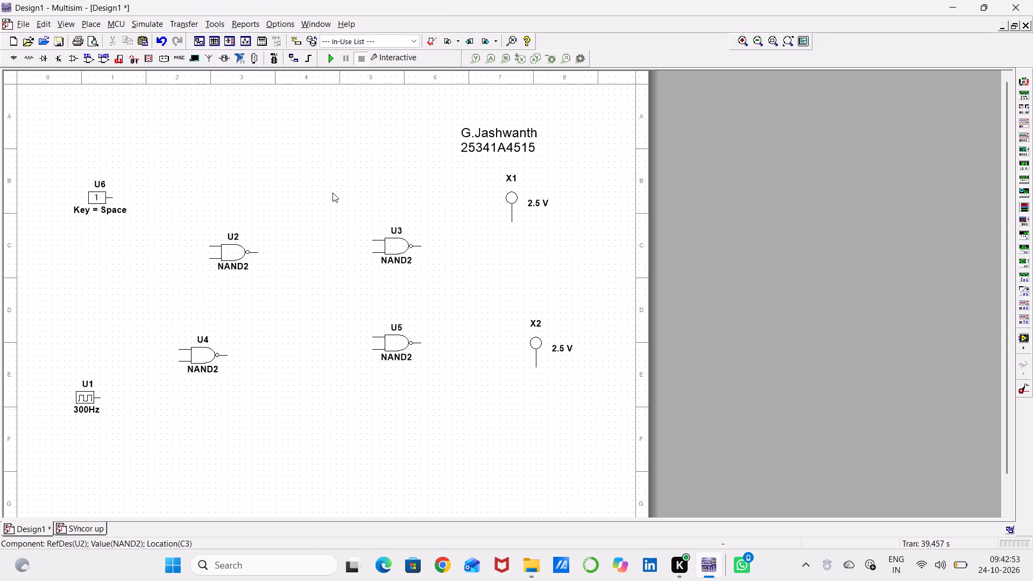
left_click_drag(379, 245, 366, 252)
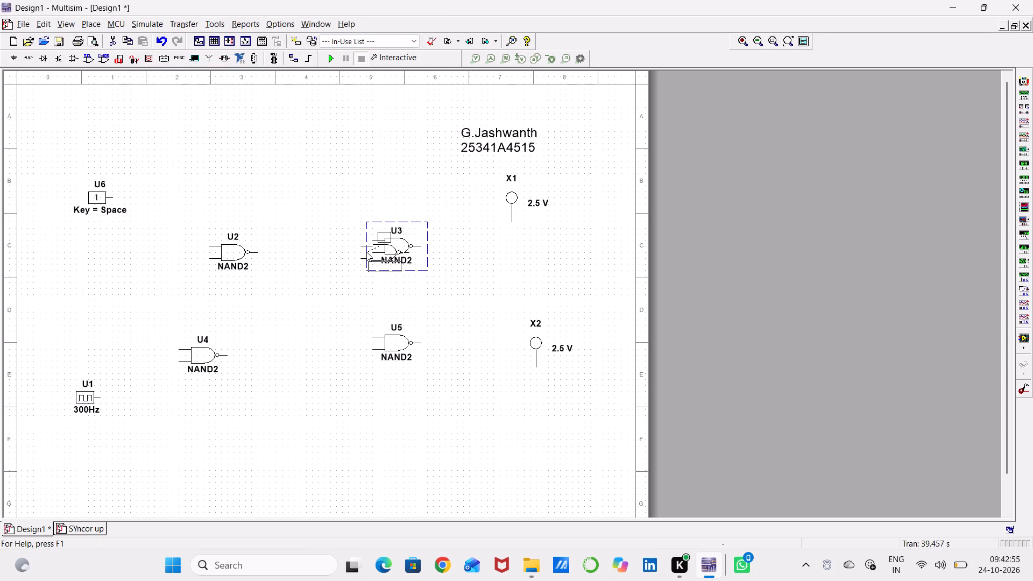
left_click_drag(366, 252, 366, 252)
left_click(302, 279)
left_click_drag(203, 357, 235, 348)
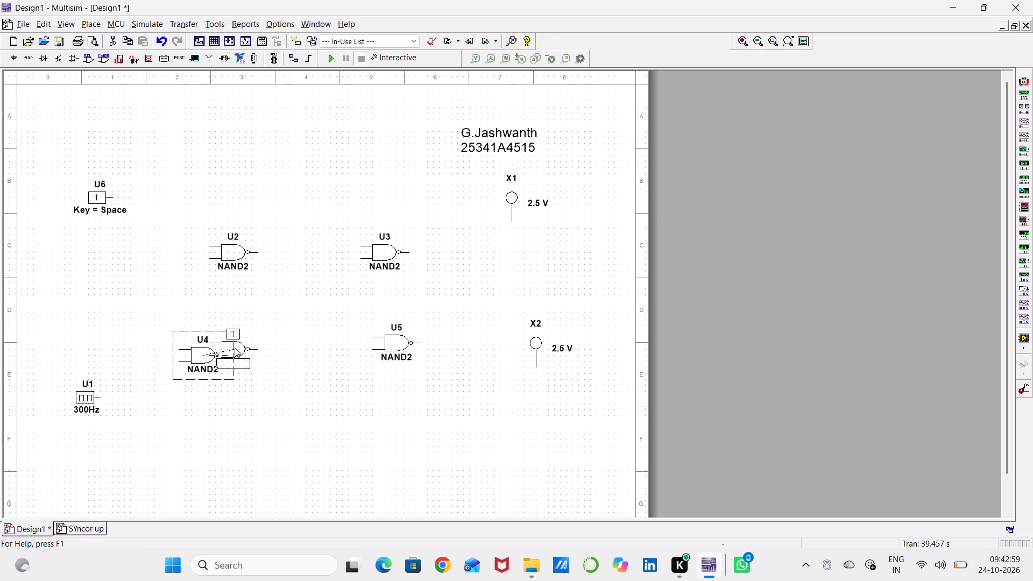
left_click_drag(235, 348, 235, 347)
left_click_drag(235, 347, 237, 326)
left_click_drag(237, 326, 235, 327)
left_click(314, 294)
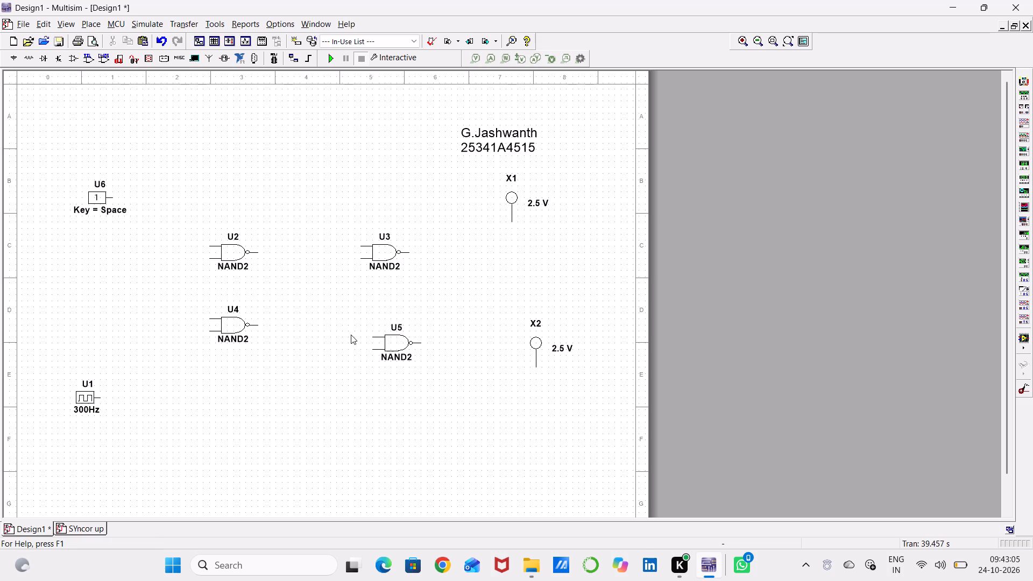
left_click_drag(395, 341, 393, 325)
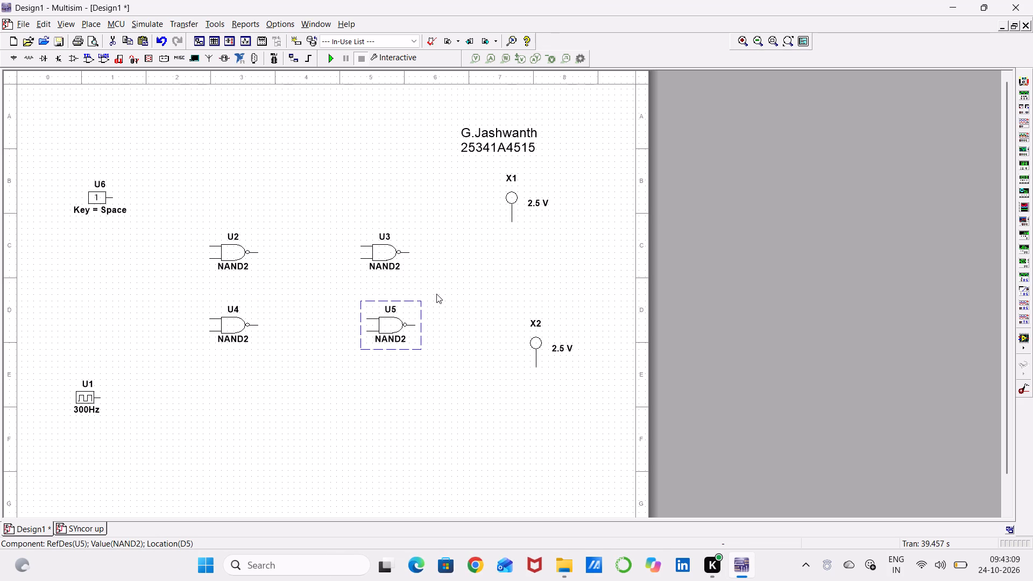
left_click(436, 296)
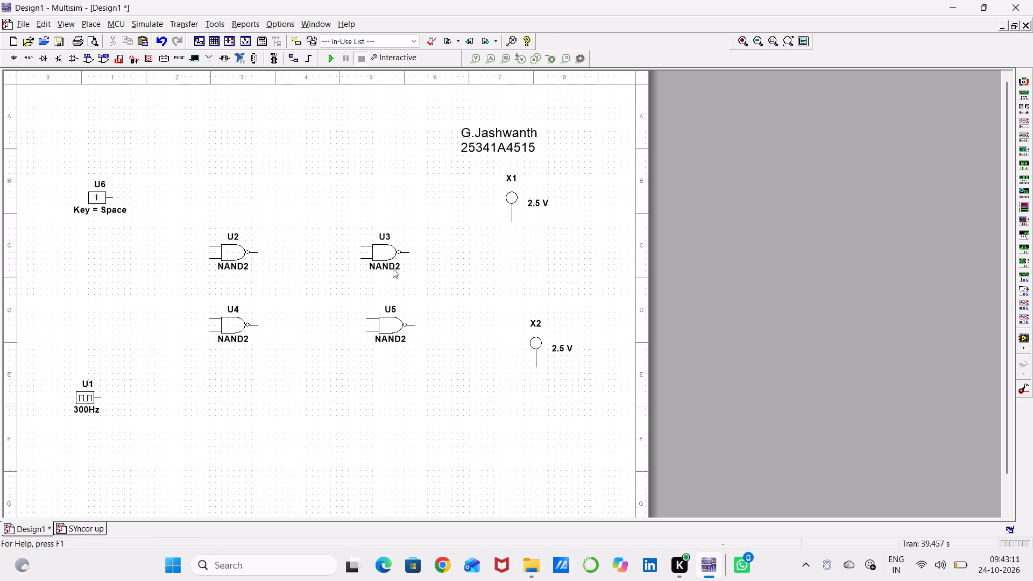
left_click_drag(384, 251, 391, 251)
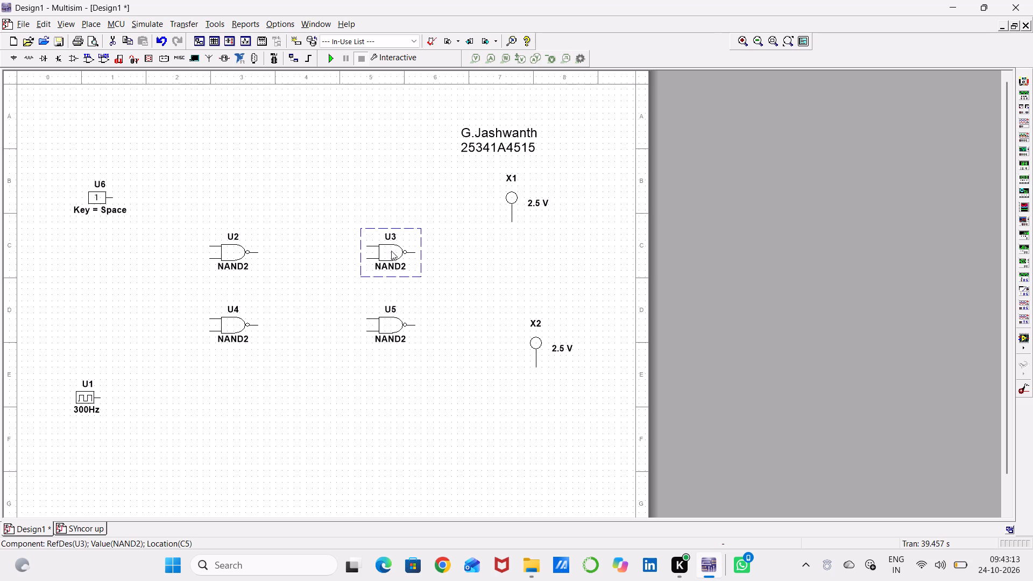
left_click(341, 271)
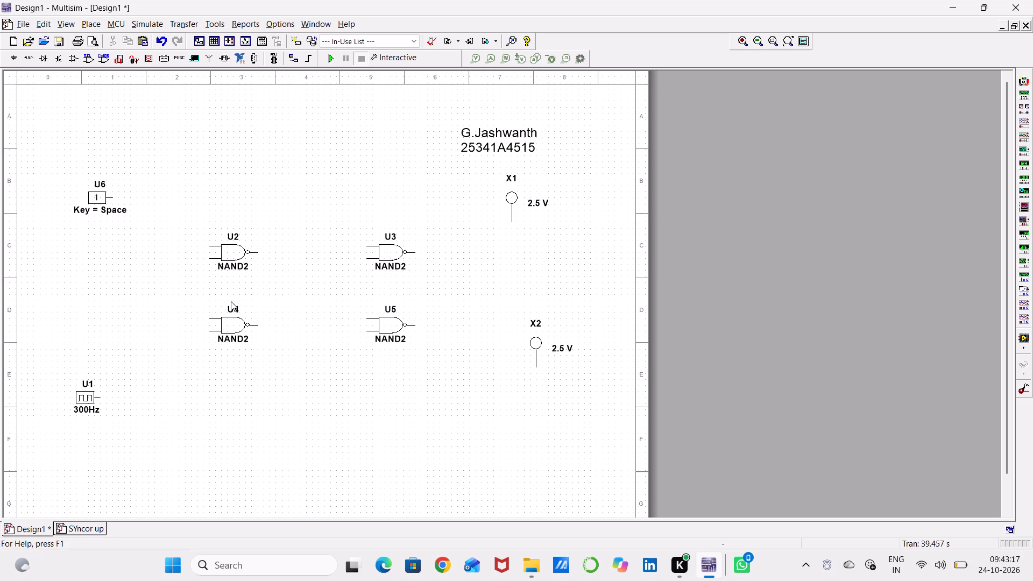
Move switch U6 down until its output is level with the upper input of NAND gate U2.
left_click_drag(98, 199, 103, 263)
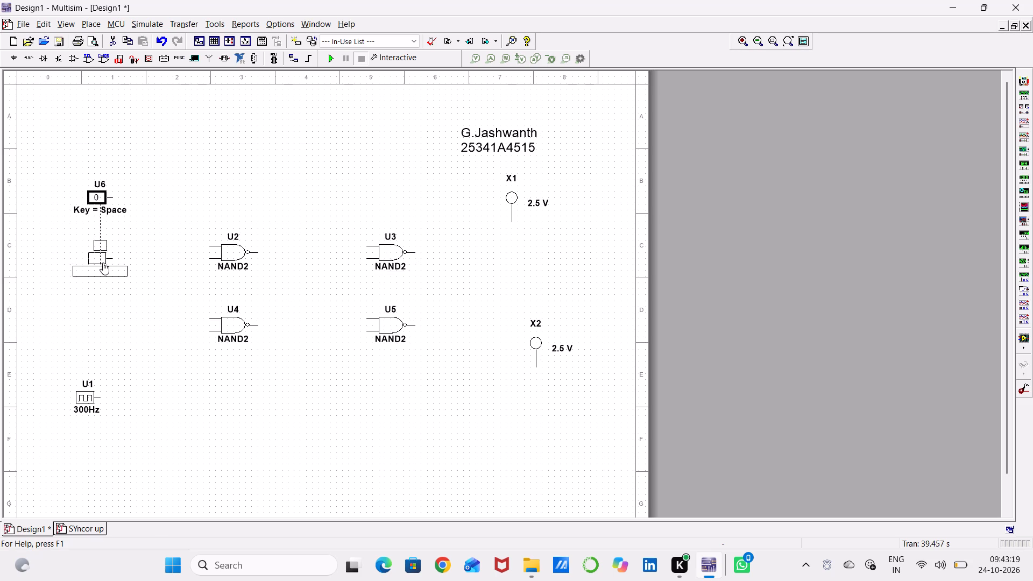
left_click_drag(103, 263, 105, 242)
left_click(178, 207)
left_click_drag(102, 231, 100, 246)
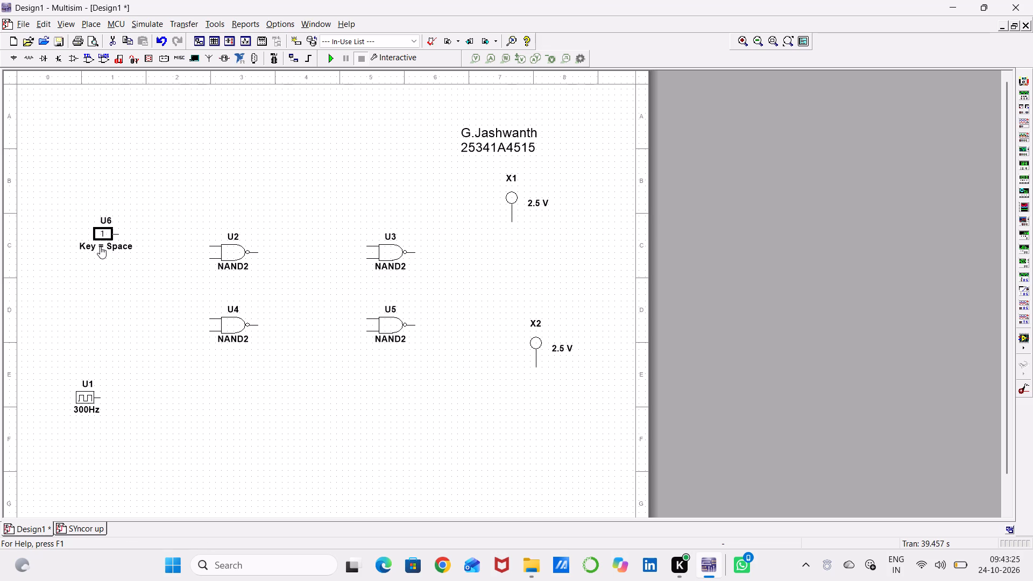
left_click(192, 195)
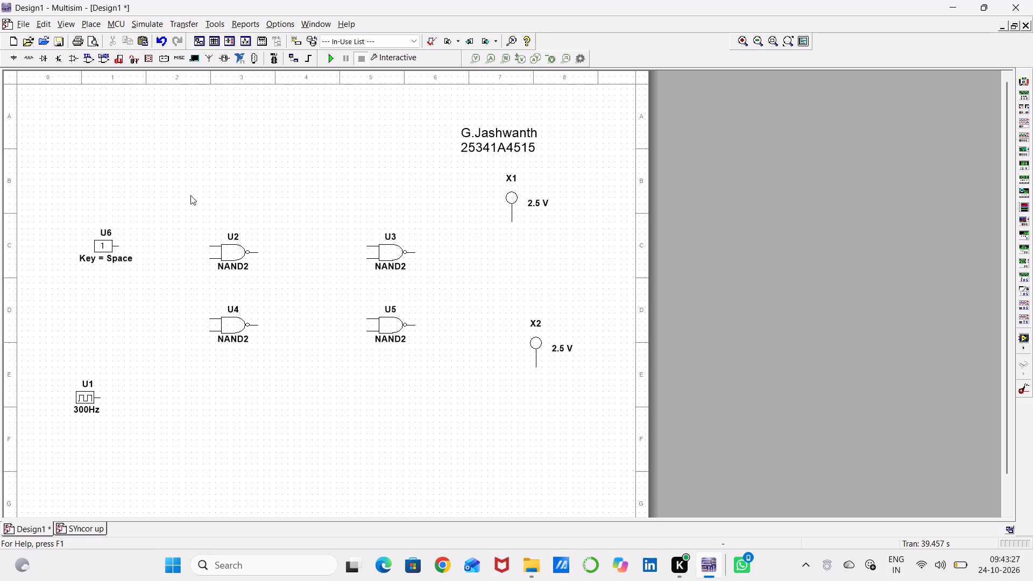
Wire the lower input of NAND gate U2 to the upper input of NAND gate U4.
left_click(208, 260)
left_click(208, 318)
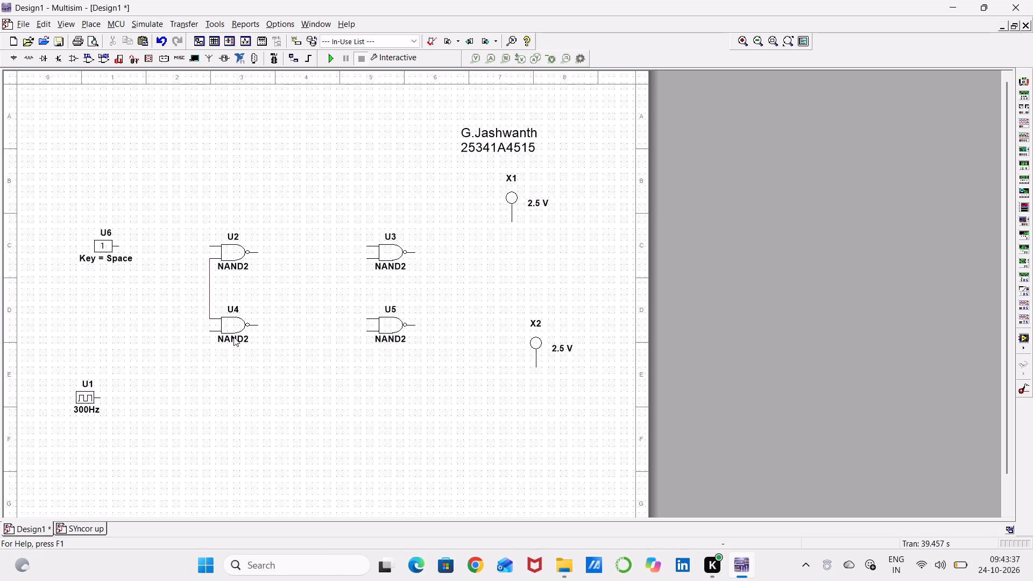
Wire U2's output to U3's upper input and U4's output to U5's lower input.
left_click(258, 251)
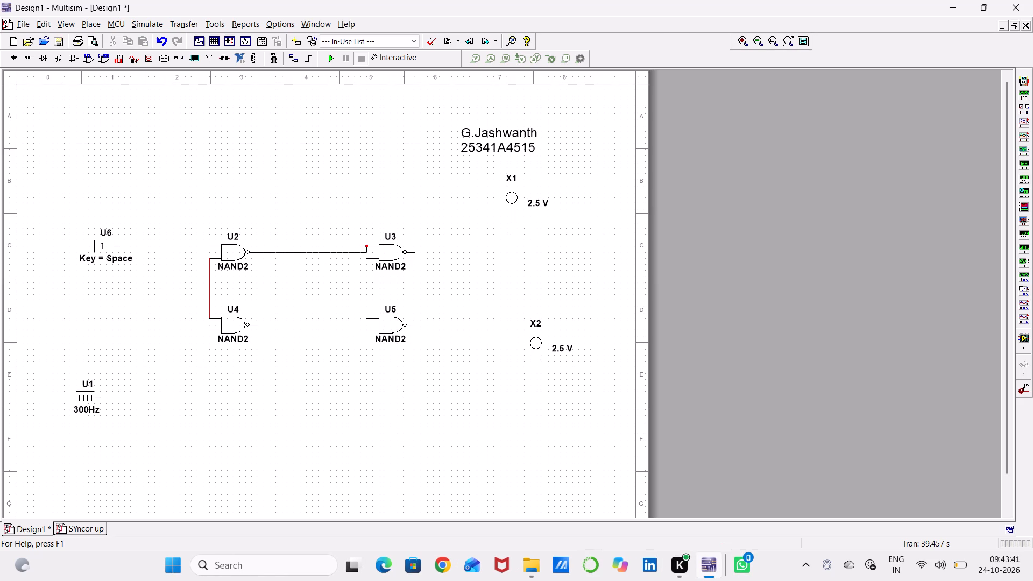
left_click(367, 245)
left_click(257, 325)
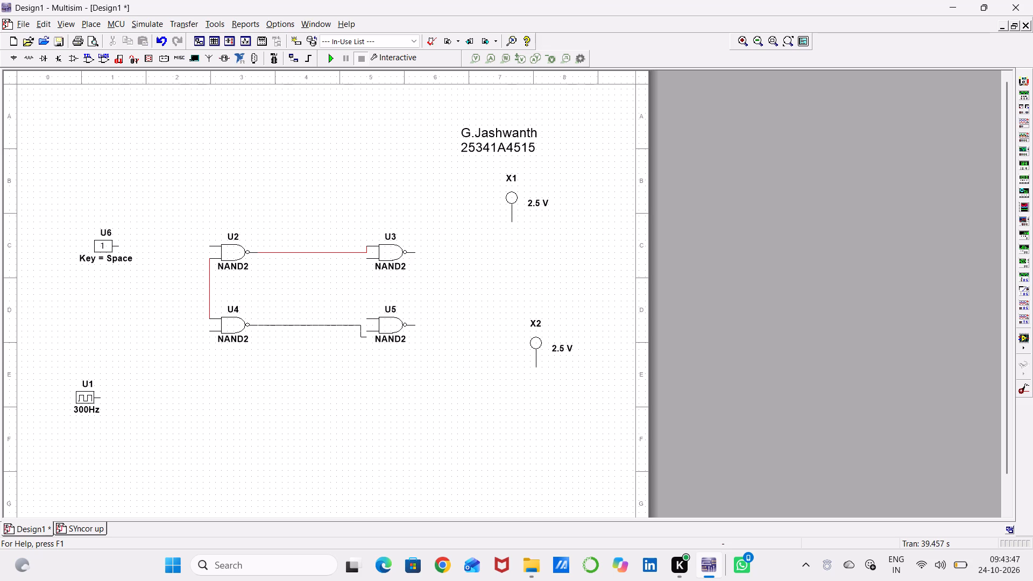
left_click(366, 333)
Shift NAND gates U5 and U3 slightly so the wires from U4 and U2 run straight into their inputs.
left_click(410, 293)
left_click_drag(394, 318, 393, 314)
left_click(435, 309)
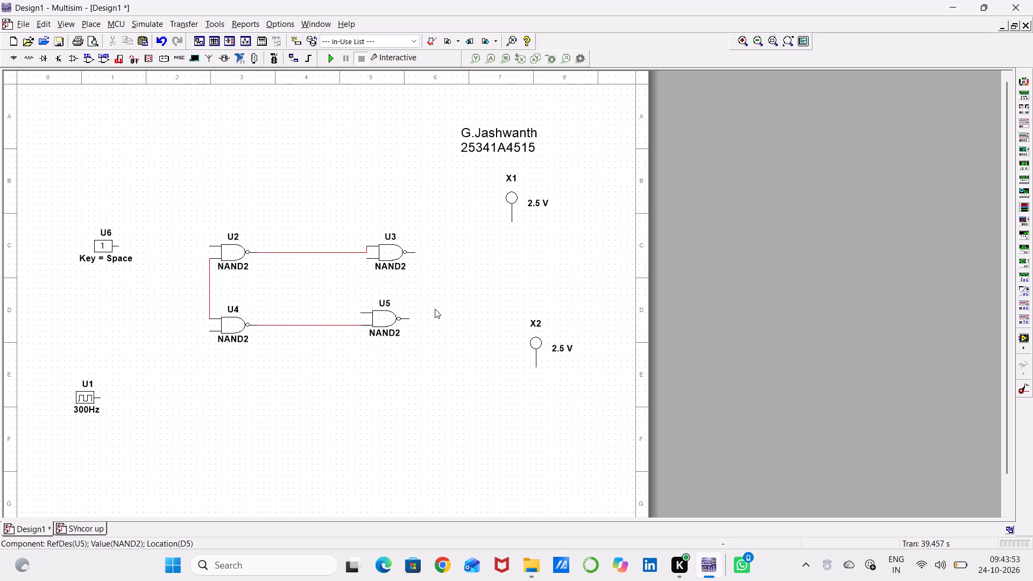
left_click_drag(386, 253, 381, 258)
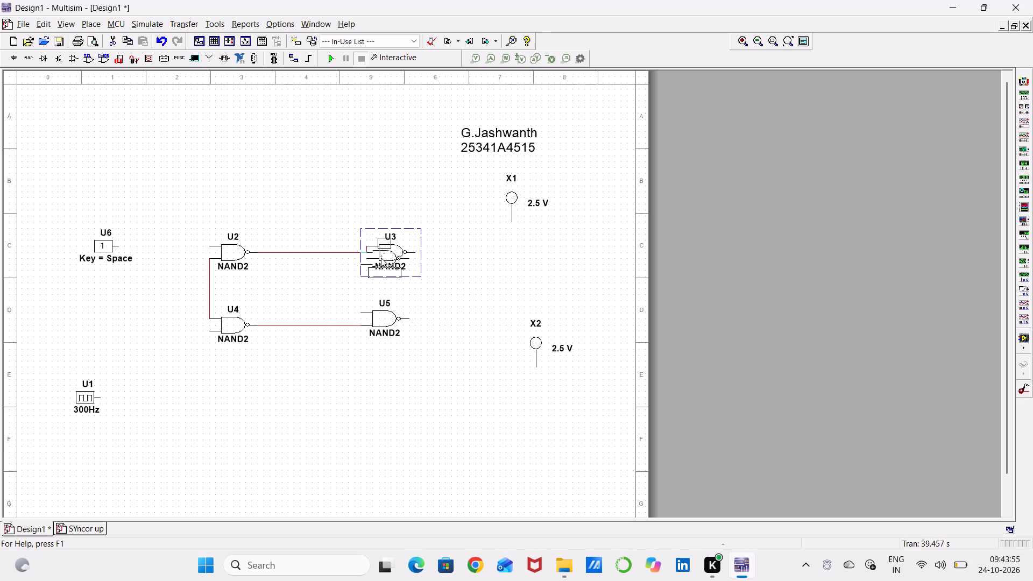
left_click_drag(381, 258, 380, 258)
left_click(421, 253)
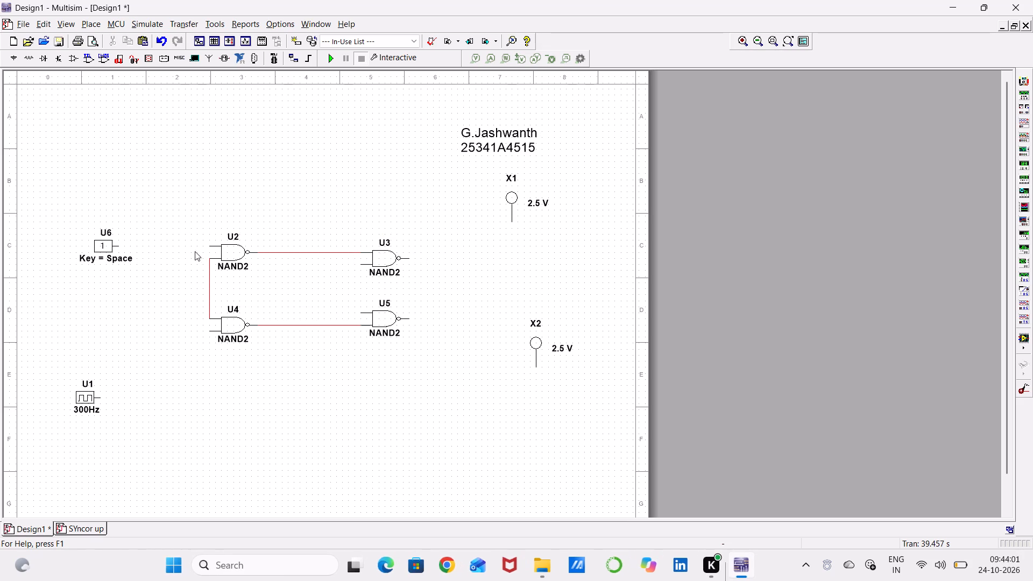
Wire the output of switch U6 to the upper input of NAND gate U2.
left_click(118, 246)
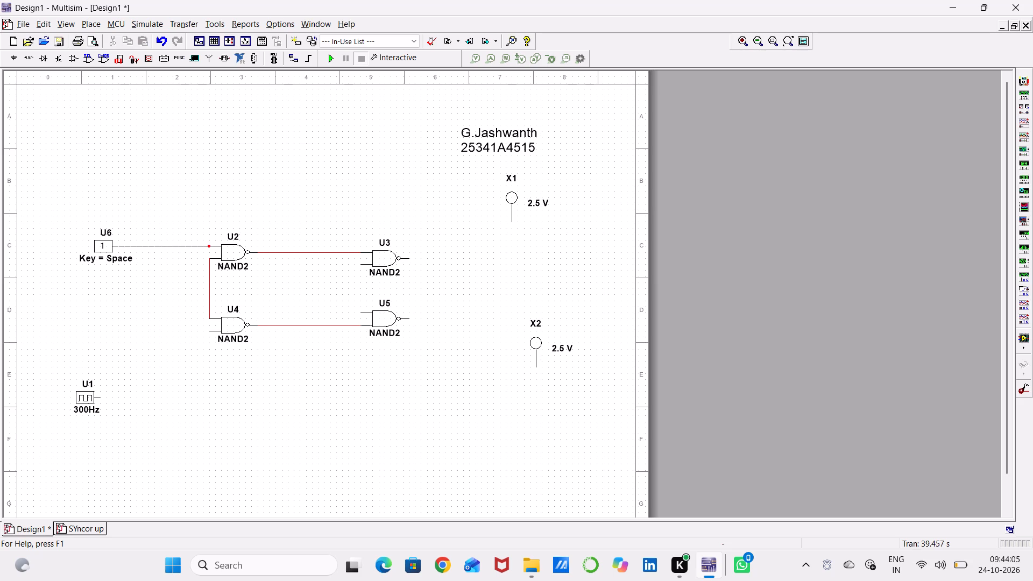
left_click(207, 246)
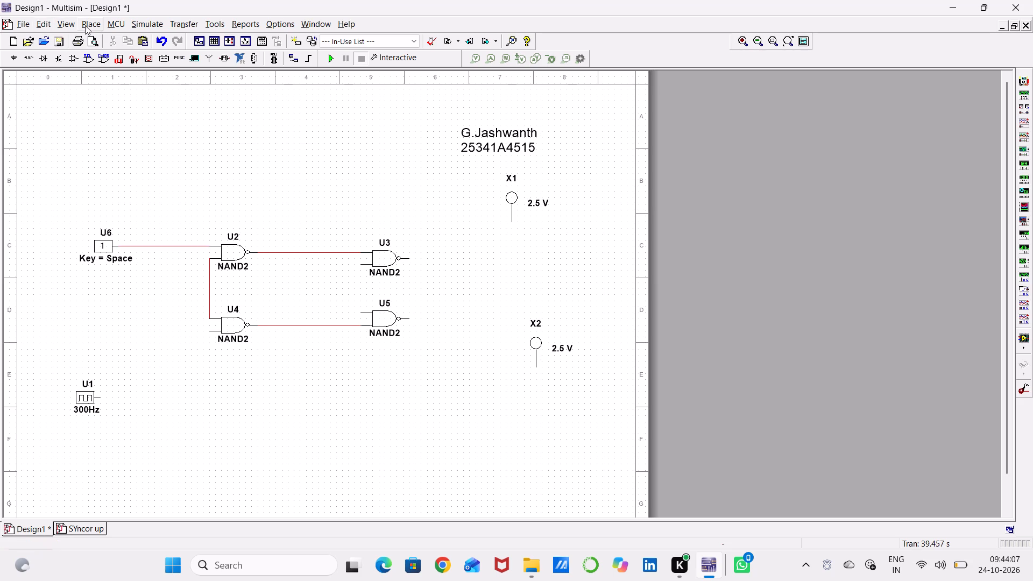
Place section A of a 7404N inverter between switch U6 and NAND gate U4.
left_click(84, 26)
left_click(98, 36)
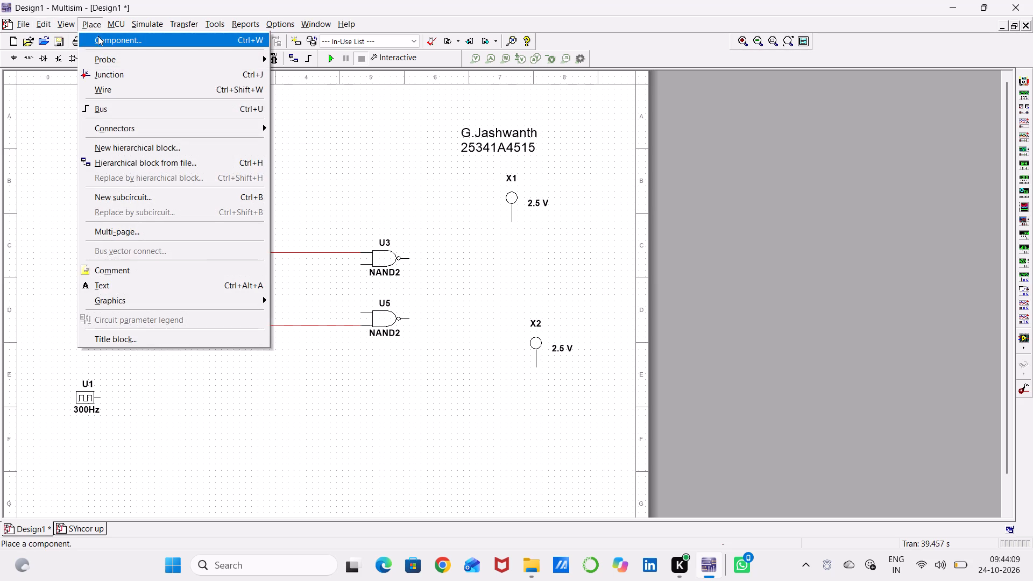
left_click(198, 41)
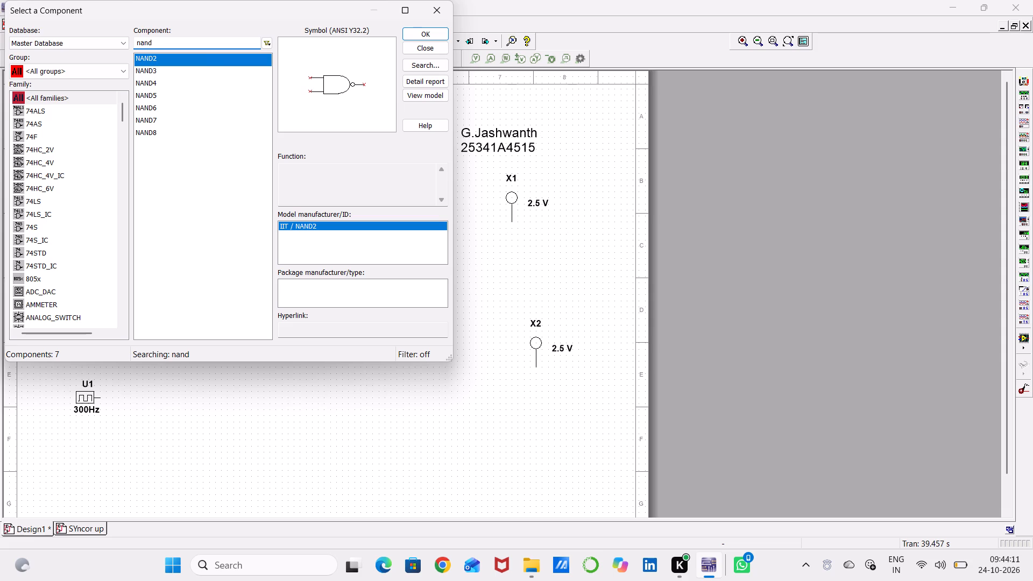
key("BackSpace")
key("BackSpace")
key("BackSpace")
key("BackSpace")
key("BackSpace")
key("BackSpace")
key("BackSpace")
key("BackSpace")
key("BackSpace")
key("BackSpace")
key("BackSpace")
key("BackSpace")
key("BackSpace")
key("BackSpace")
key("BackSpace")
key("BackSpace")
key("BackSpace")
key("BackSpace")
key("BackSpace")
key("BackSpace")
type("7400")
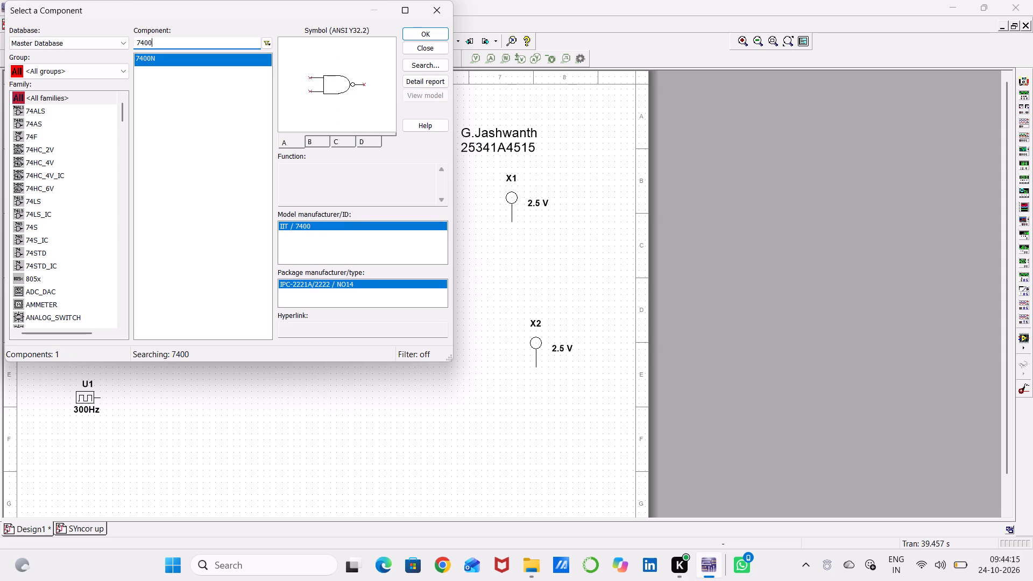
key("BackSpace")
key("4")
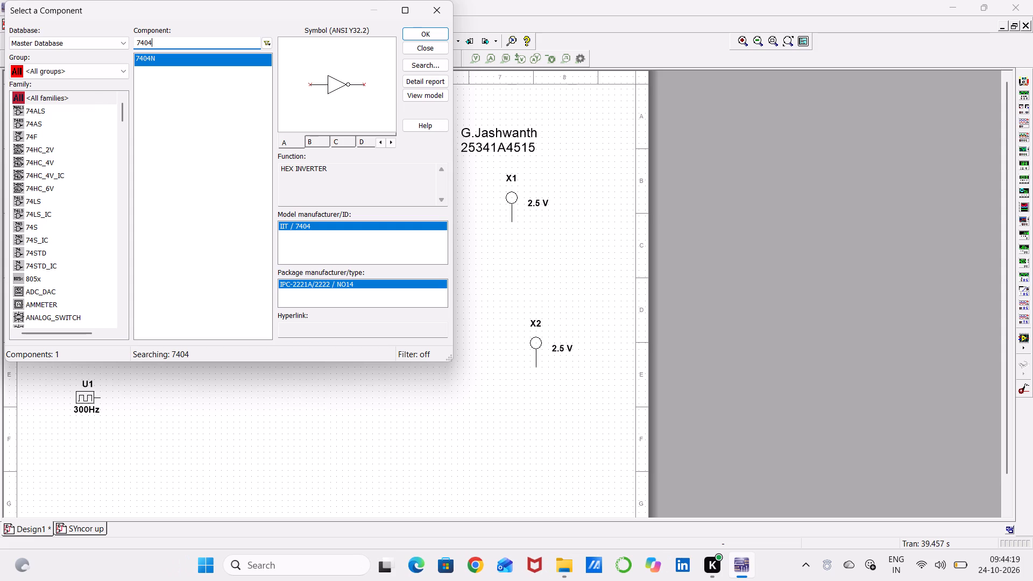
key("Return")
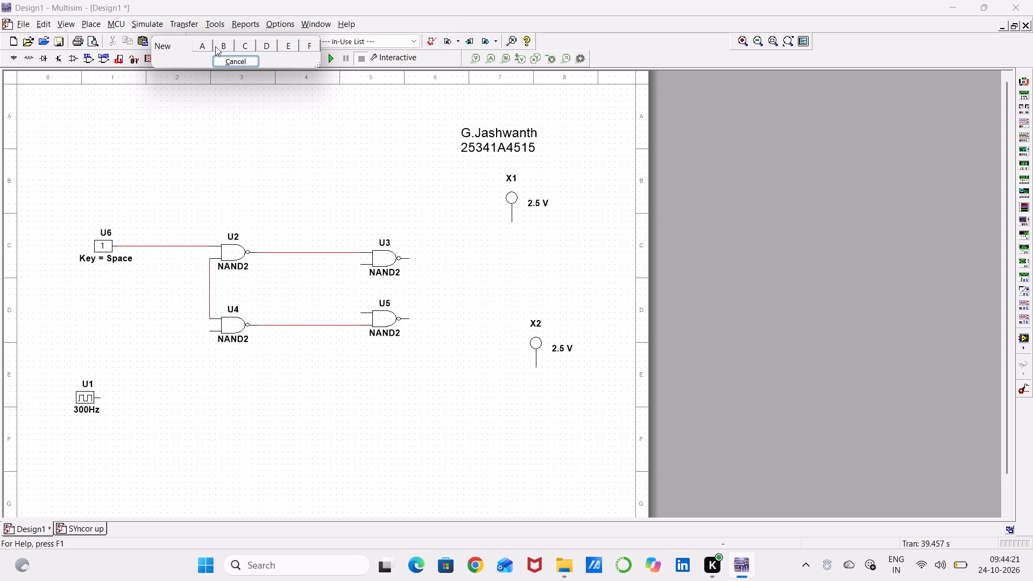
left_click_drag(204, 47, 210, 53)
left_click(135, 295)
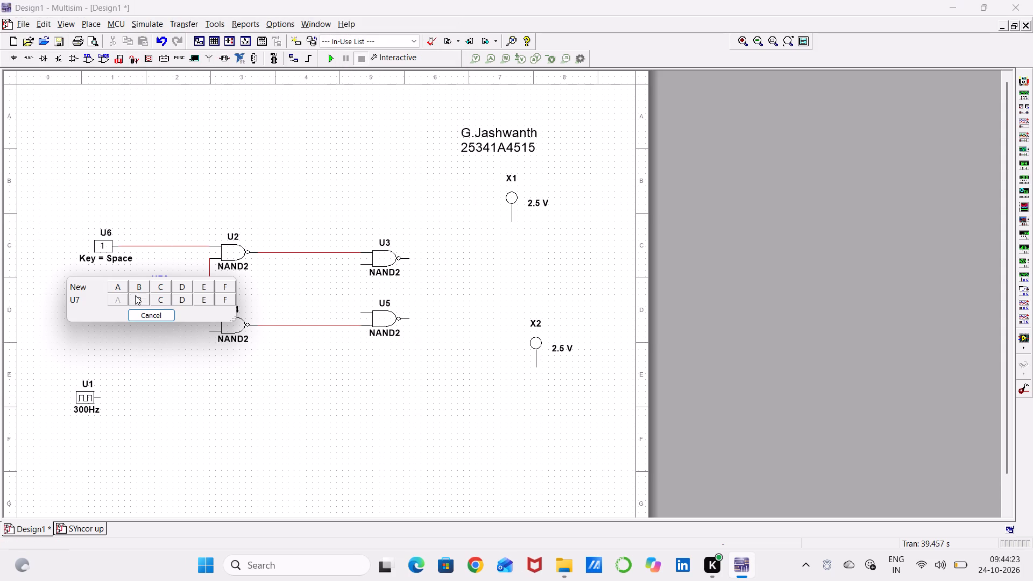
left_click(164, 319)
left_click(161, 296)
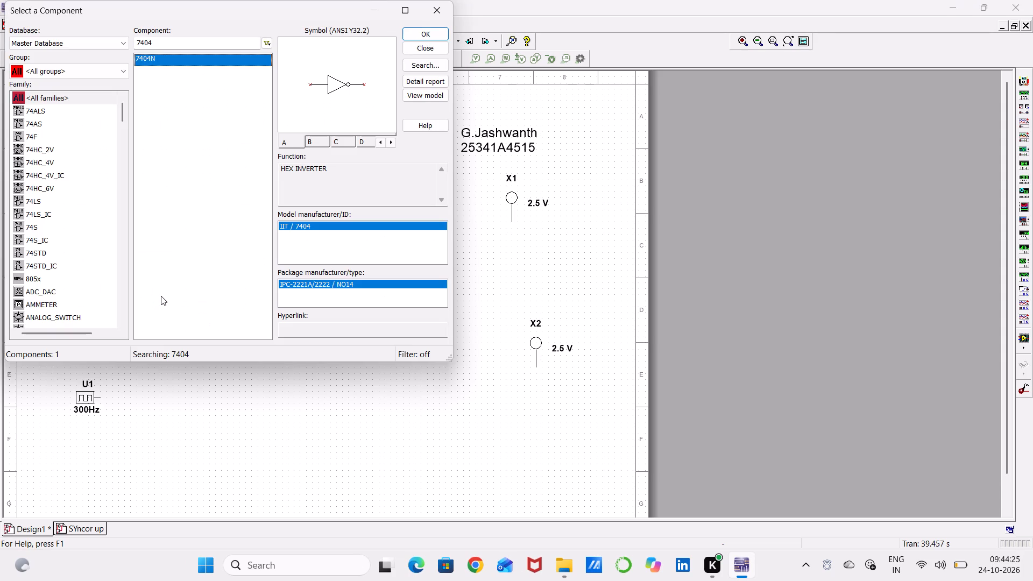
left_click(441, 11)
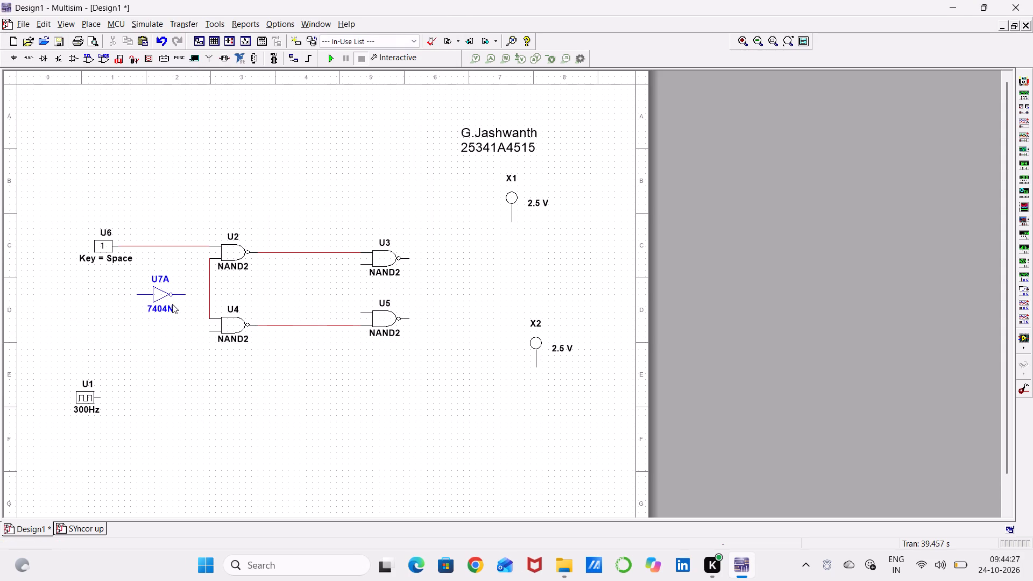
Rotate inverter U7A 90° clockwise so its output points down.
left_click(153, 293)
key("ctrl+r")
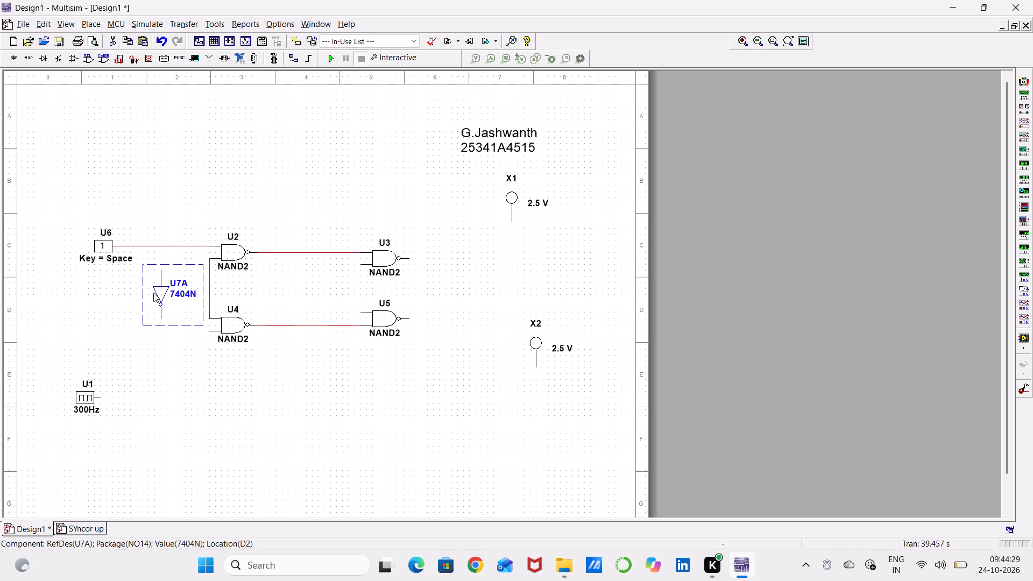
left_click(153, 293)
left_click(128, 304)
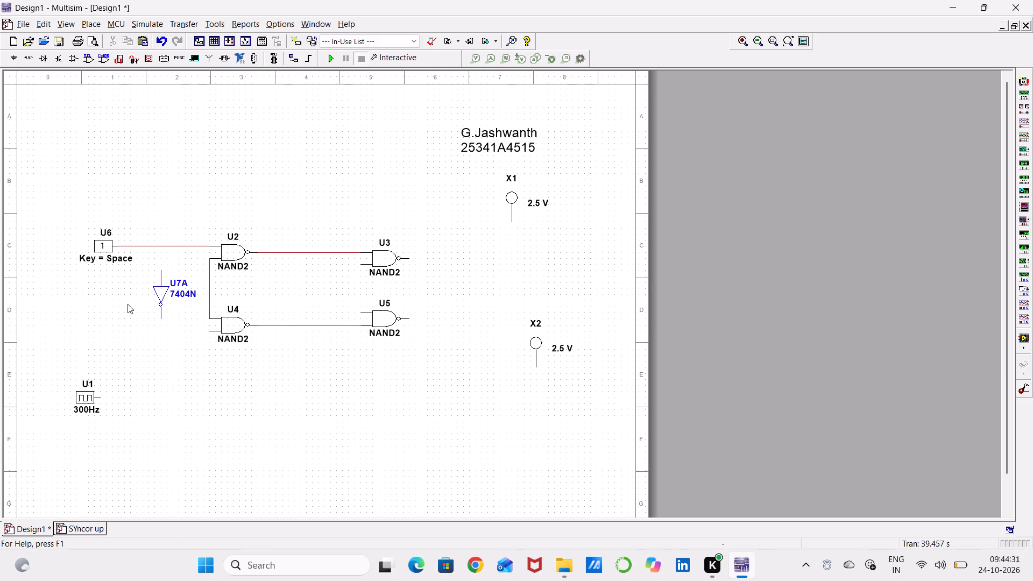
Wire inverter U7A's output to U4's lower input and its input to the wire between U6 and U2.
left_click(161, 316)
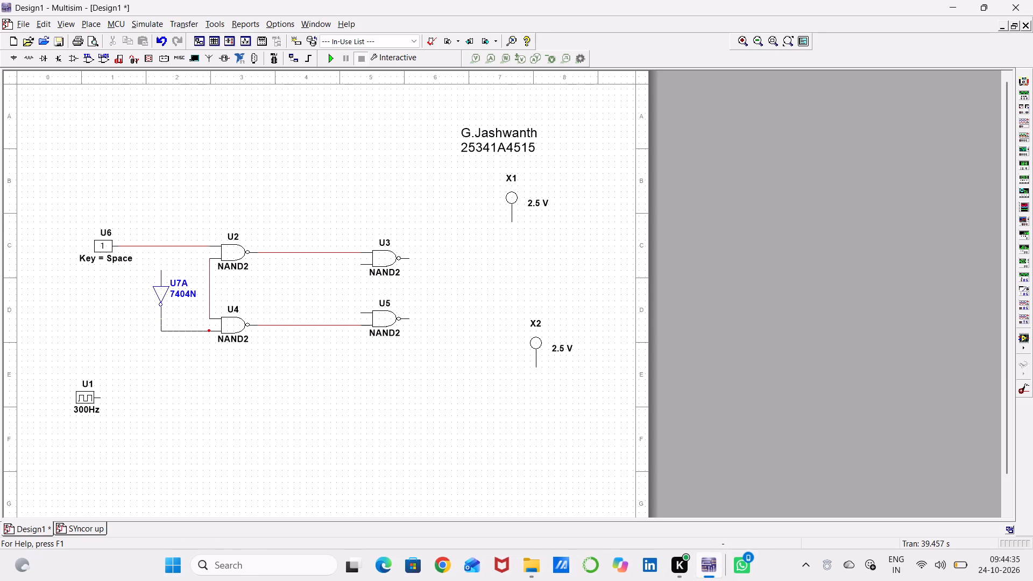
left_click(210, 332)
left_click(162, 273)
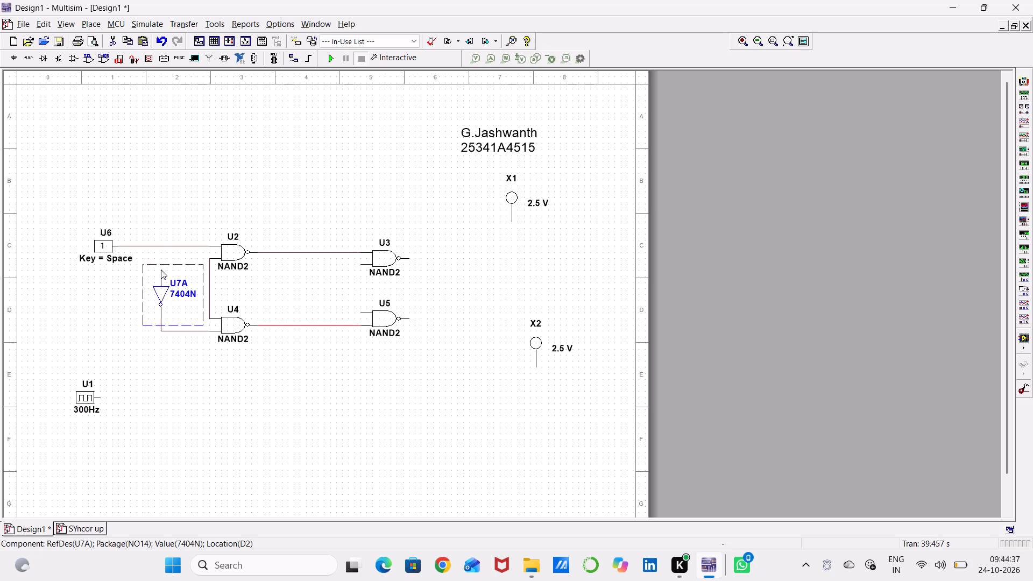
left_click(162, 218)
left_click(160, 271)
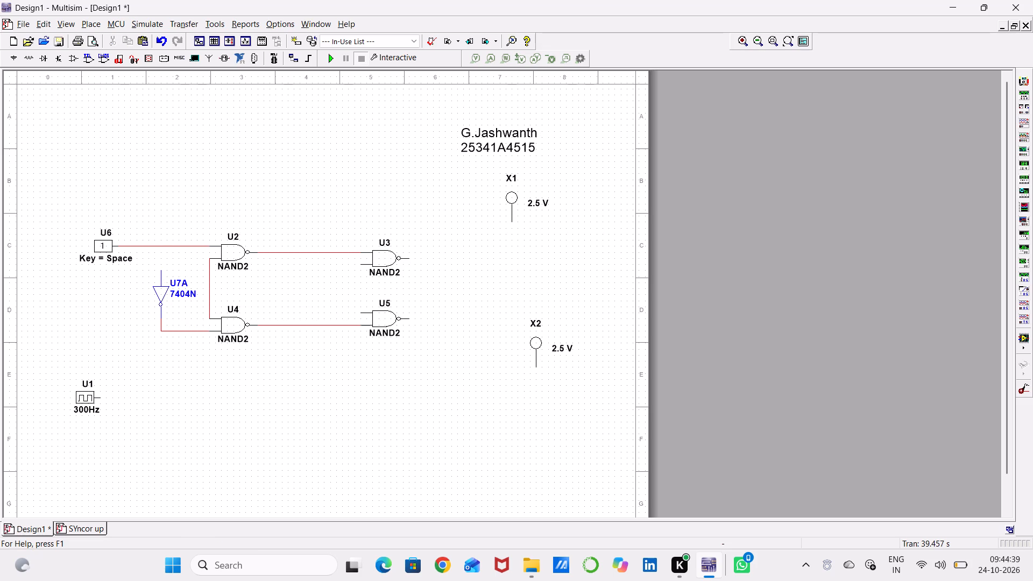
left_click(160, 247)
Wire the output of NAND gate U3 to probe X1.
left_click(359, 264)
key("Escape")
left_click(409, 258)
left_click(511, 221)
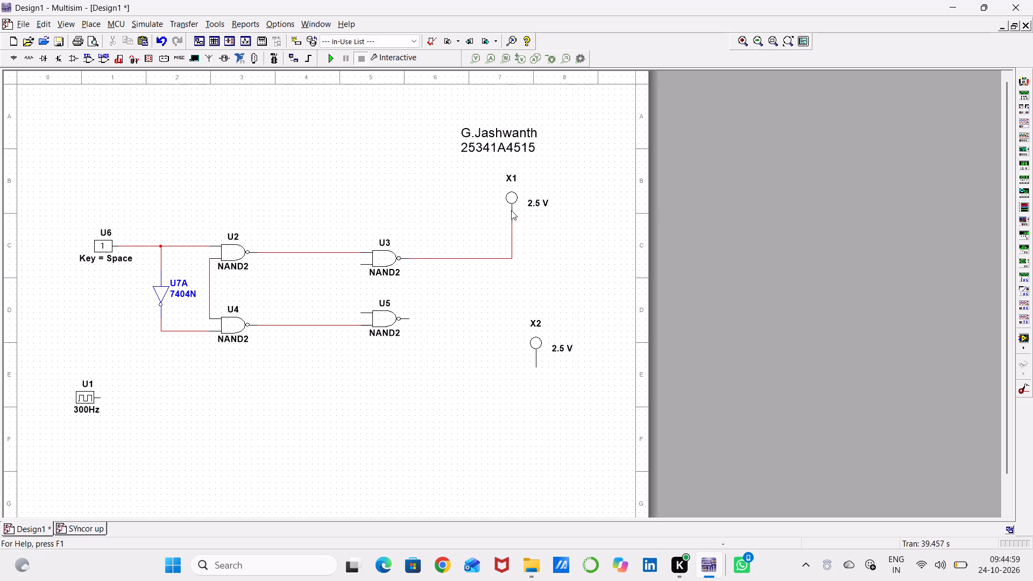
Move probes X1 and X2 closer to the gates, with X2's terminal level with U5's output.
left_click_drag(509, 204, 485, 224)
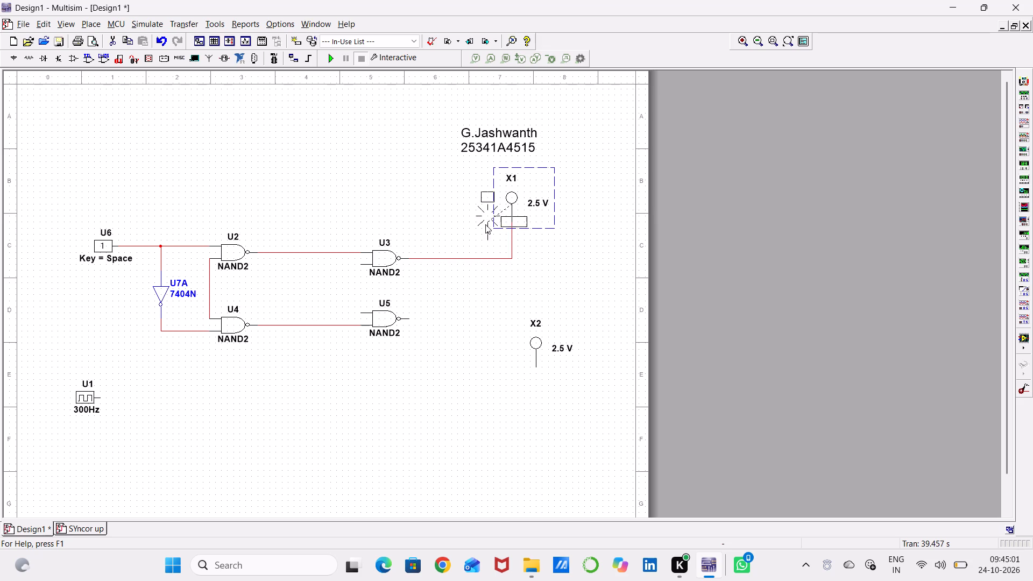
left_click_drag(485, 224, 476, 230)
left_click(425, 221)
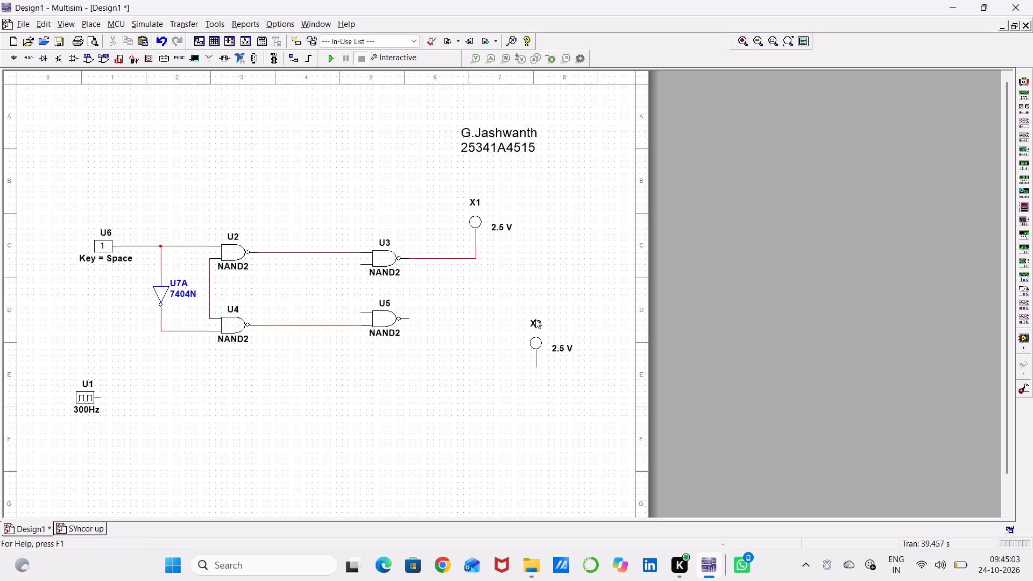
left_click_drag(532, 346, 480, 307)
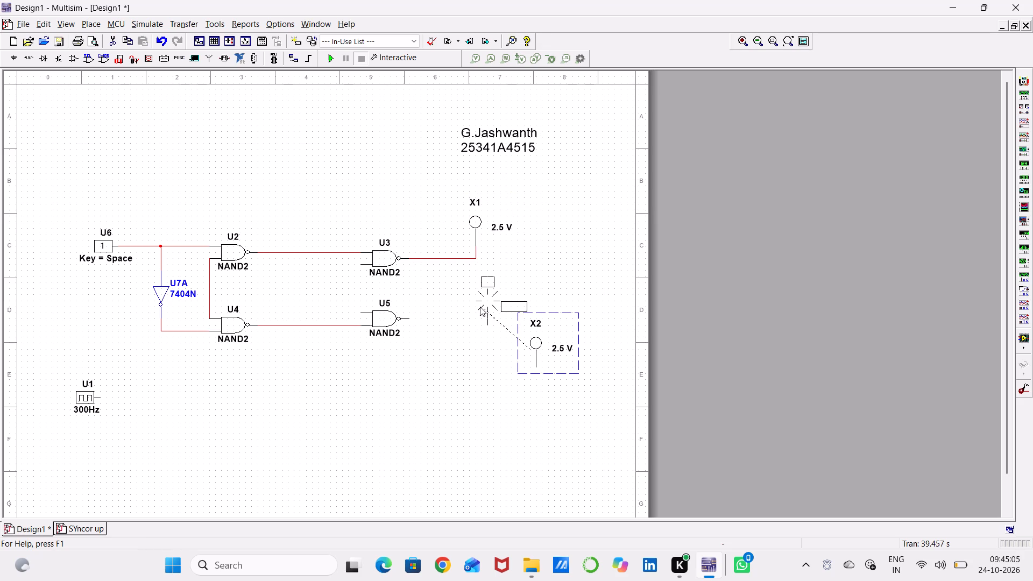
left_click_drag(480, 307, 466, 303)
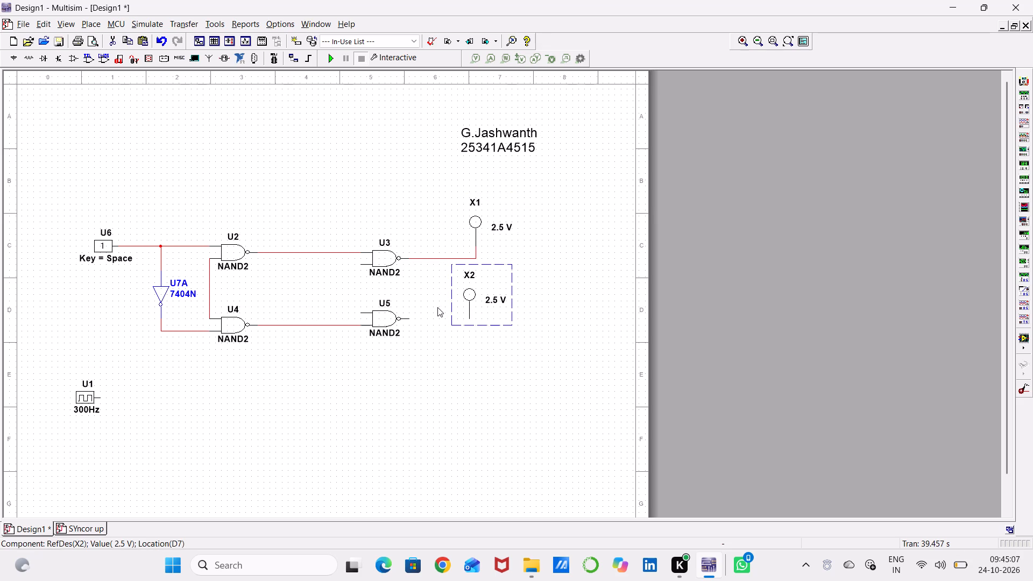
left_click(436, 307)
Wire the output of NAND gate U5 to probe X2.
left_click(410, 320)
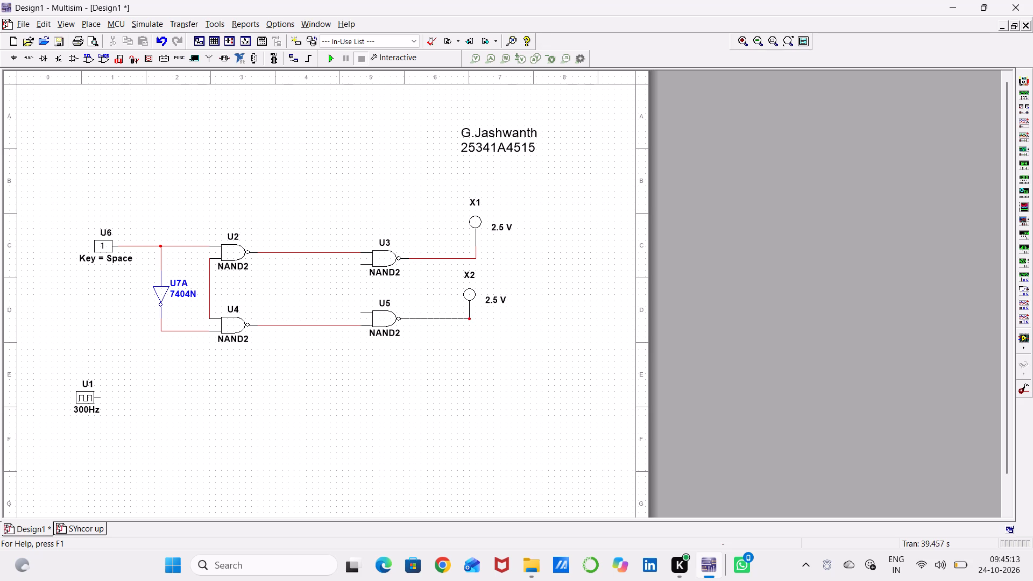
left_click(469, 317)
Cross-couple the latch by wiring U3's lower input to U5's output and U5's upper input to U3's output.
left_click(359, 264)
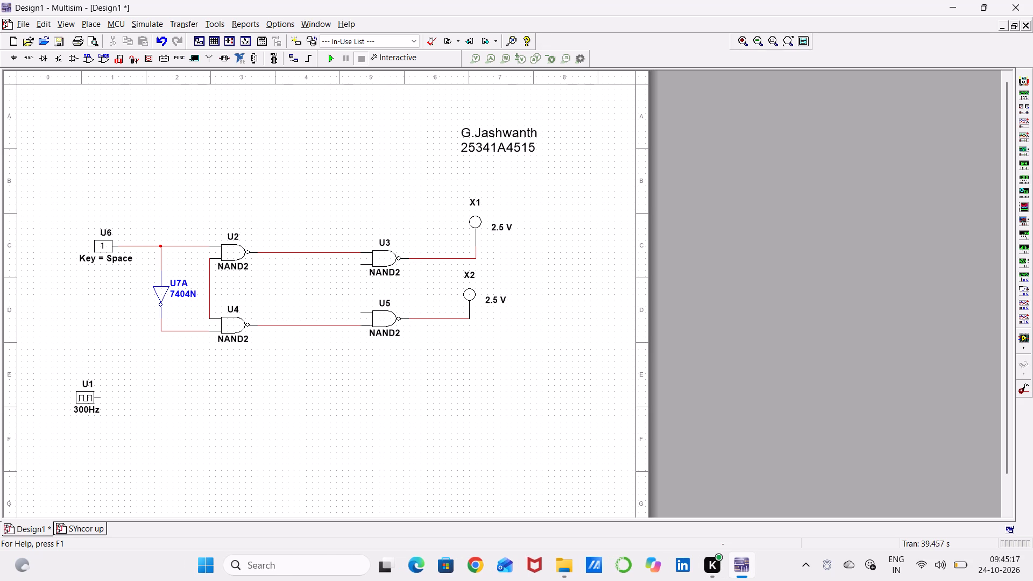
left_click(429, 291)
left_click(428, 320)
left_click(360, 311)
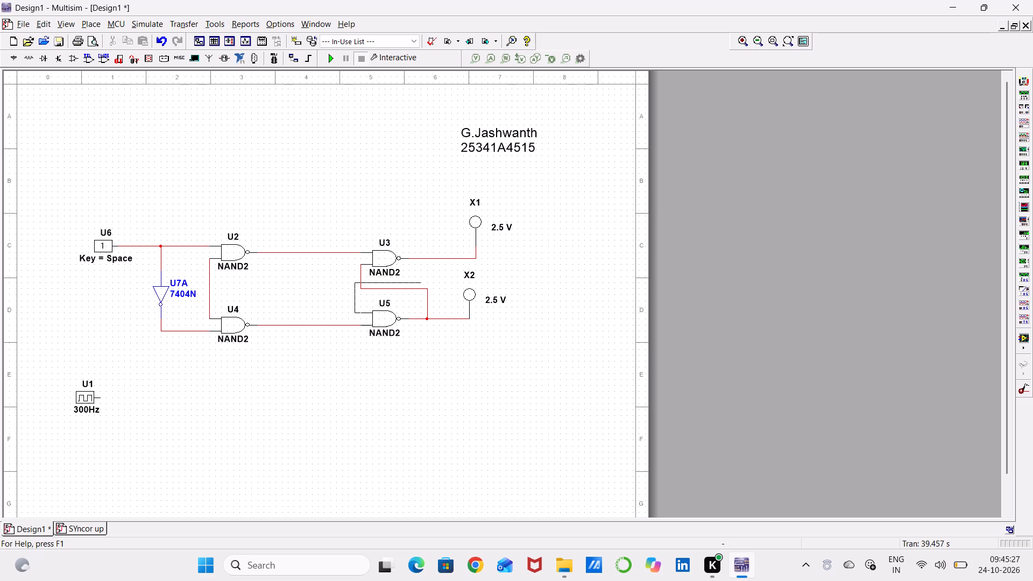
left_click(423, 281)
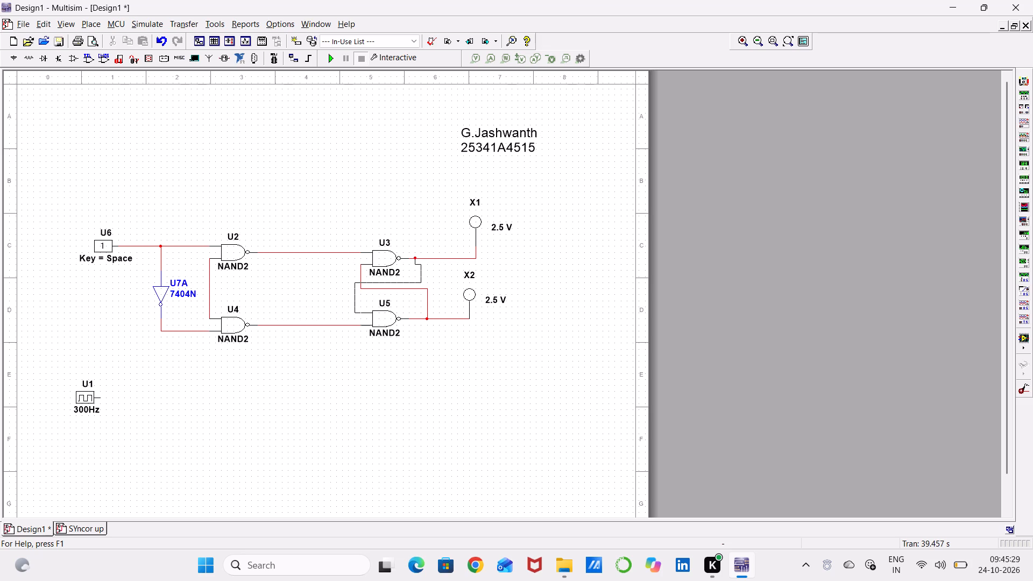
left_click(419, 259)
Move the 300 Hz clock source U1 up beside inverter U7A.
left_click_drag(89, 403, 143, 318)
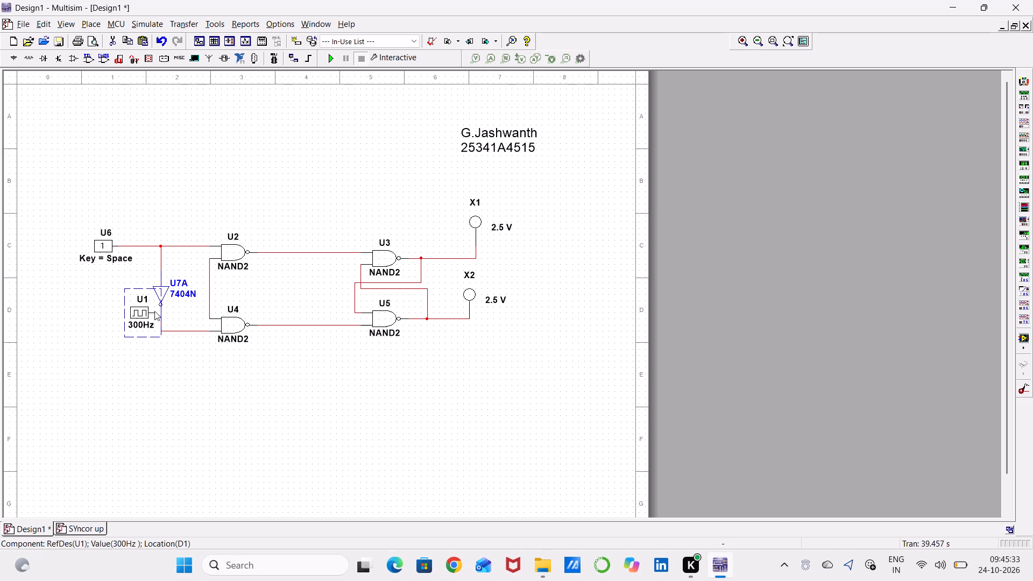
left_click(165, 383)
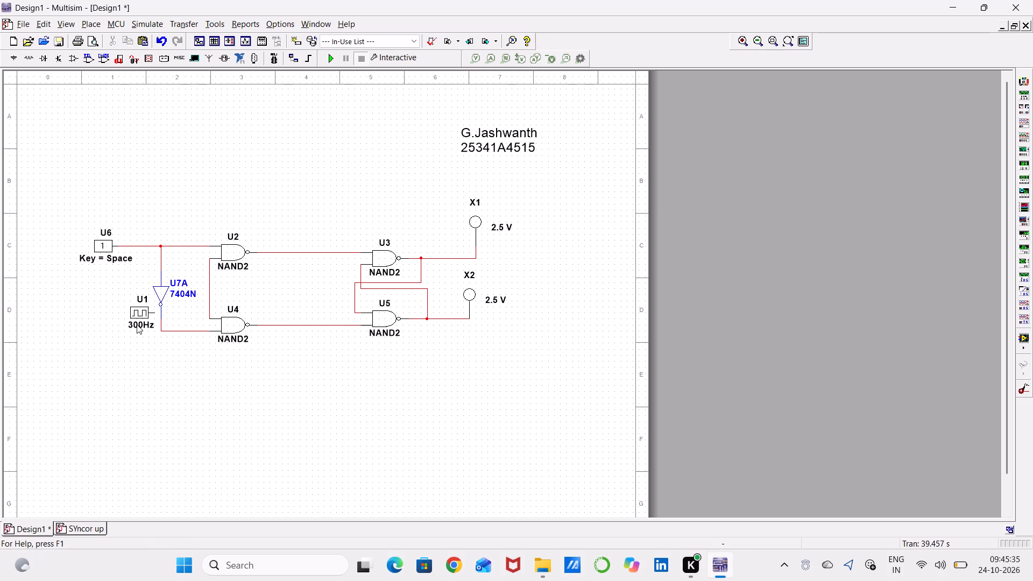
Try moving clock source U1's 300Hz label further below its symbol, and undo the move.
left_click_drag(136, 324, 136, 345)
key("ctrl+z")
Move clock U1 down clear of the circuit and shift inverter U7A slightly away from the NAND gates.
left_click_drag(137, 306, 150, 374)
left_click_drag(159, 295, 145, 295)
left_click(174, 287)
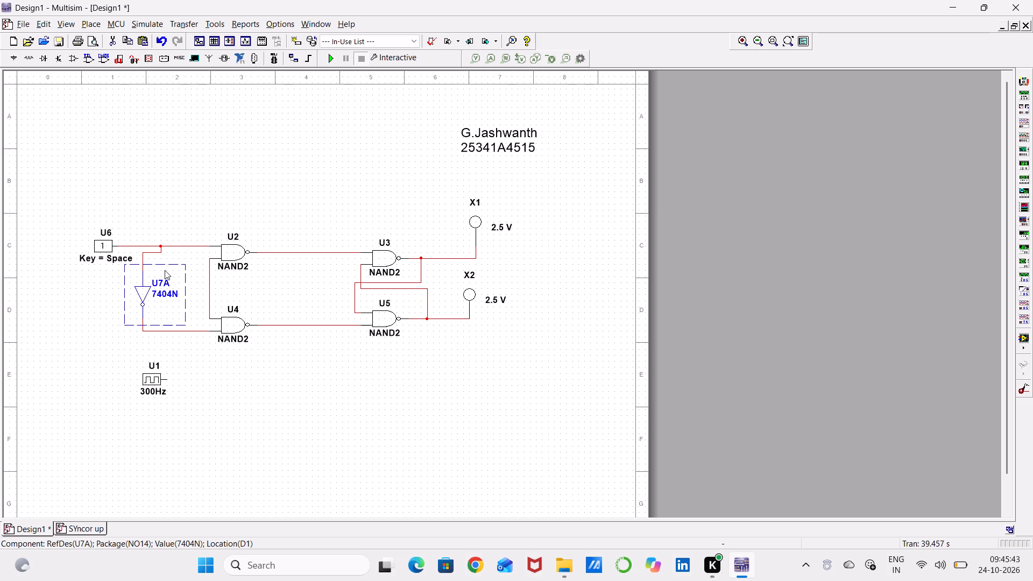
Replace the kinked wire at inverter U7A's input with a straight vertical connection to the U6–U2 line.
left_click(157, 256)
left_click(147, 251)
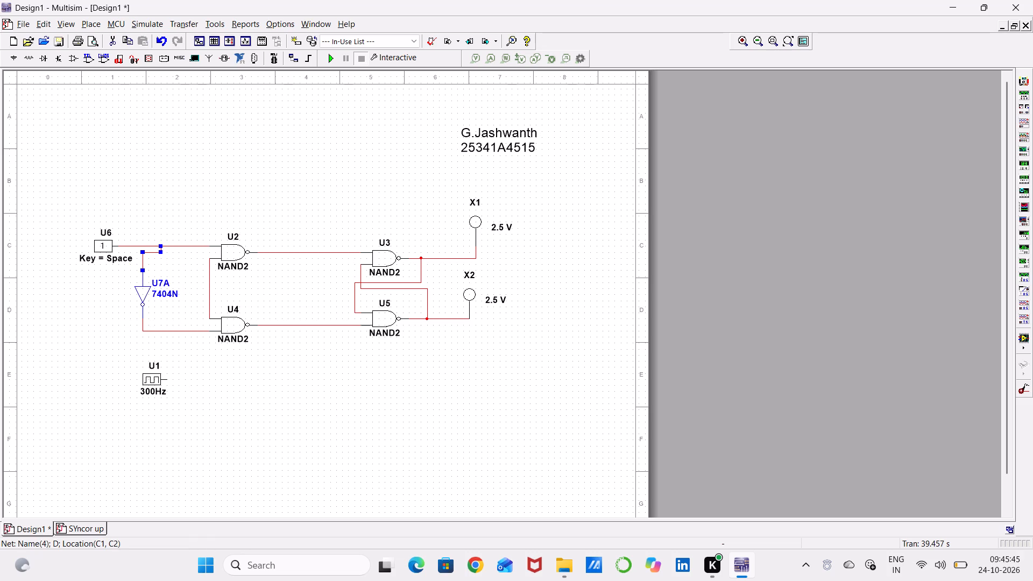
key("Delete")
left_click(142, 271)
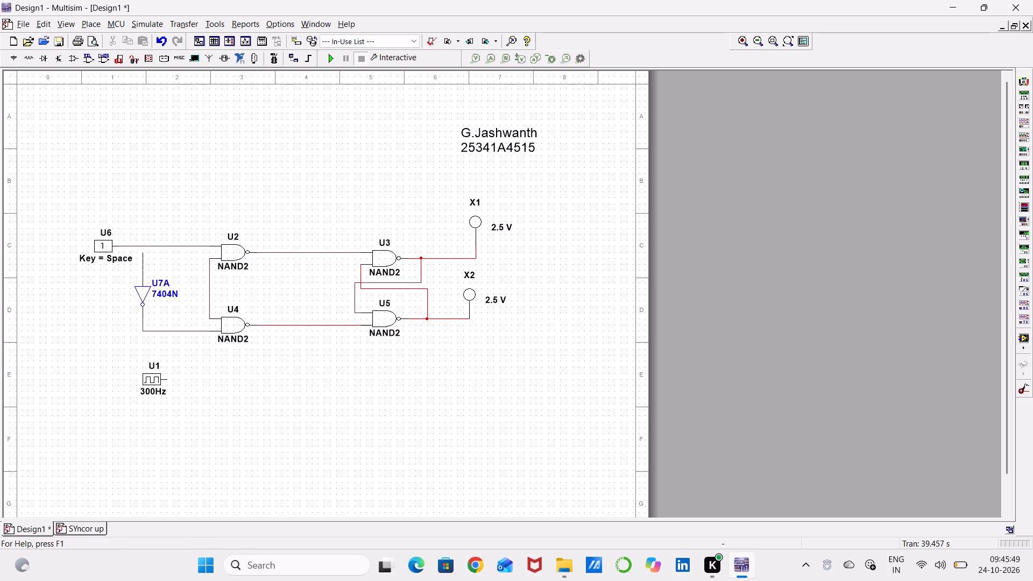
left_click(141, 249)
Place the 300 Hz clock U1 between U7A and the NAND gates and wire its output to the shared U2–U4 input line.
left_click_drag(156, 375, 173, 284)
left_click(192, 285)
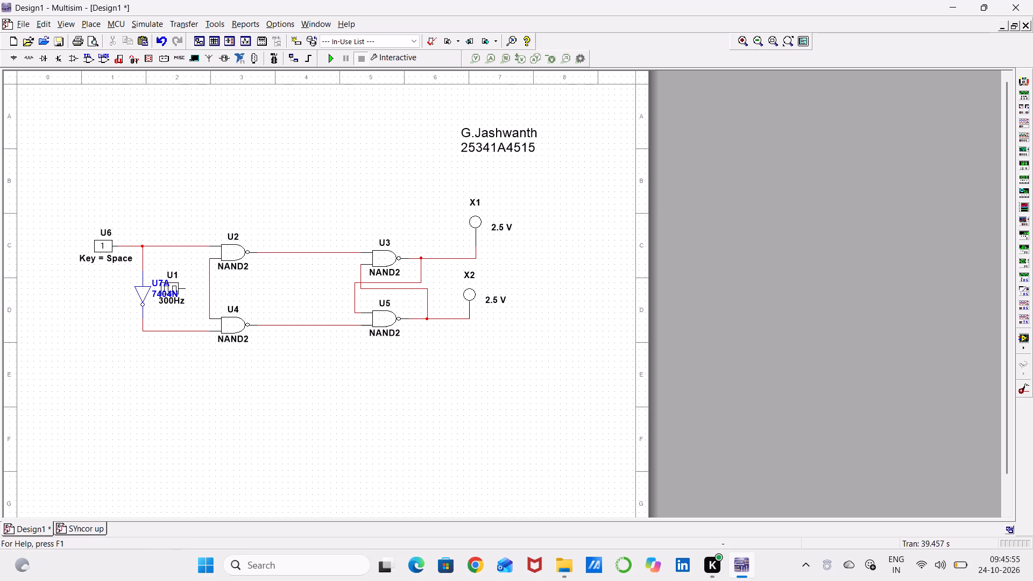
left_click(185, 289)
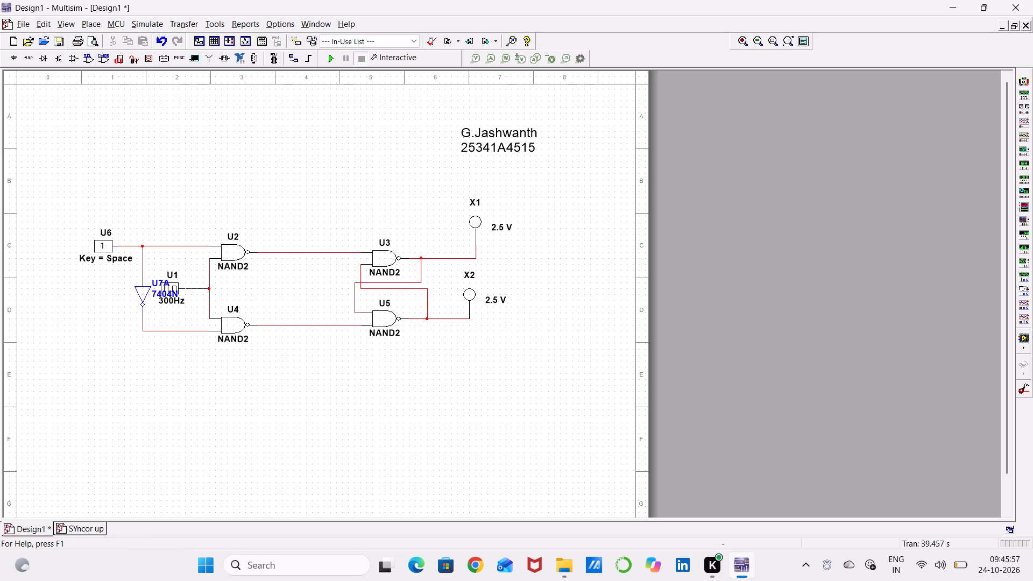
left_click(209, 289)
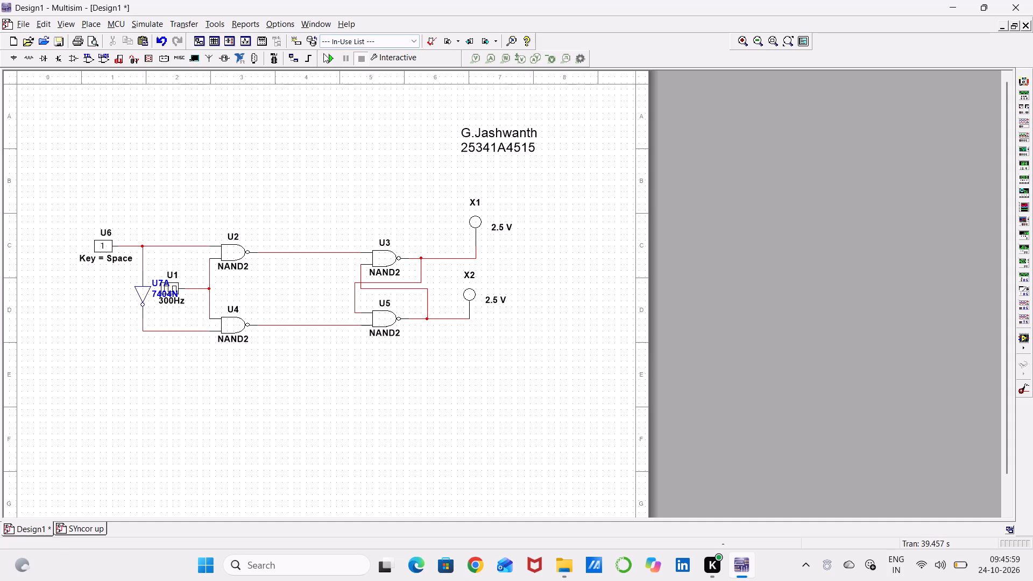
Run the interactive simulation of the flip-flop circuit and close the Spreadsheet View.
left_click(327, 56)
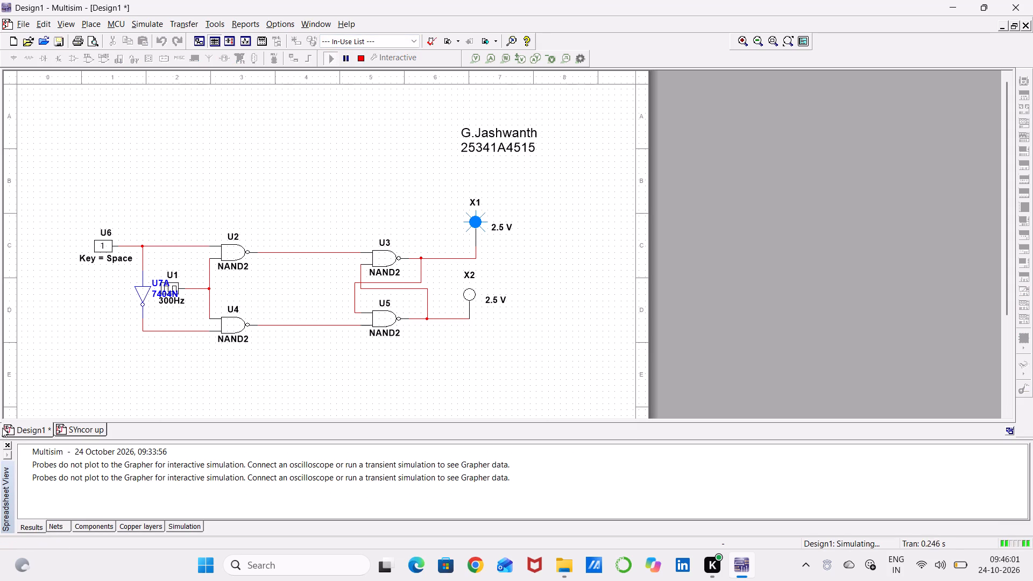
left_click(6, 446)
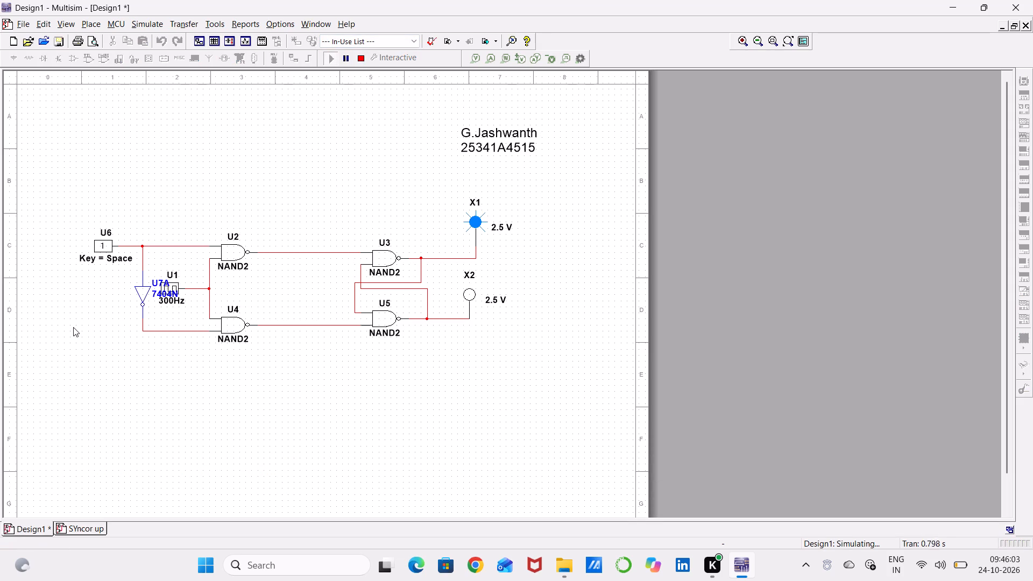
Capture a screenshot of the simulating flip-flop circuit, framing the full sheet width from the top edge down through row F.
key("Print")
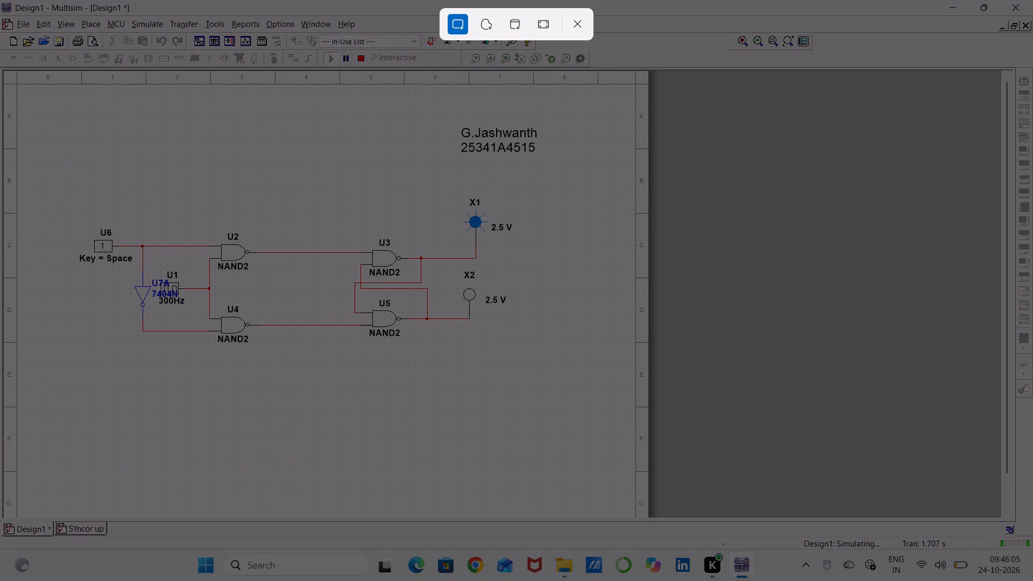
left_click_drag(4, 69, 545, 472)
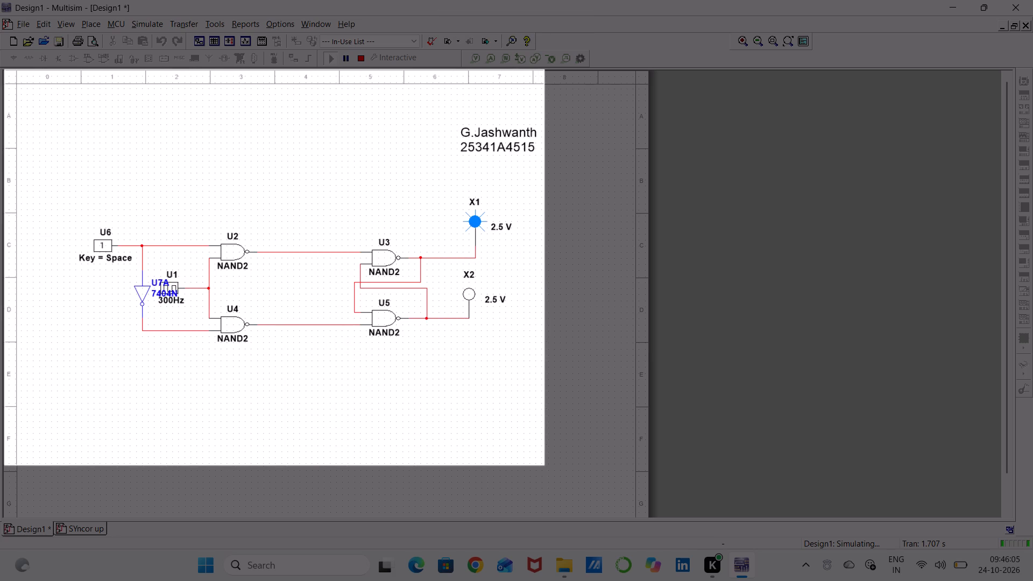
left_click_drag(545, 472, 644, 464)
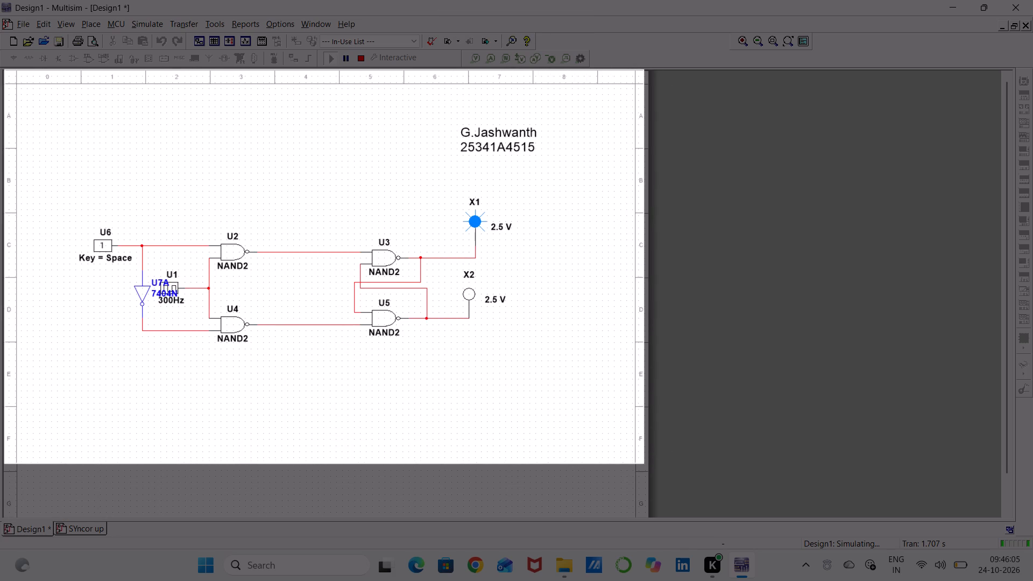
left_click_drag(644, 464, 644, 464)
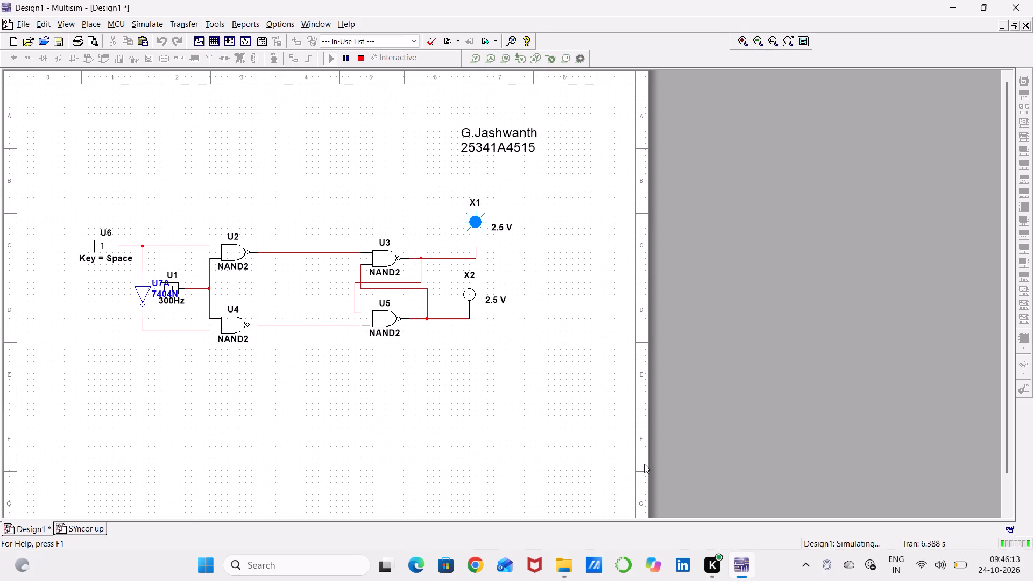
Search Windows for WhatsApp using "wh" to open the app for sharing the circuit screenshot.
left_click(323, 572)
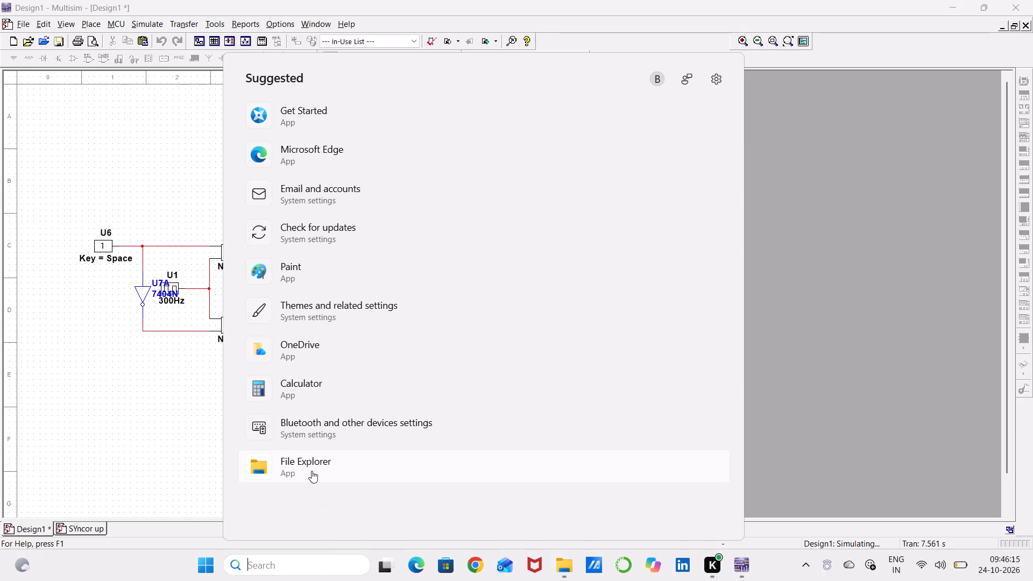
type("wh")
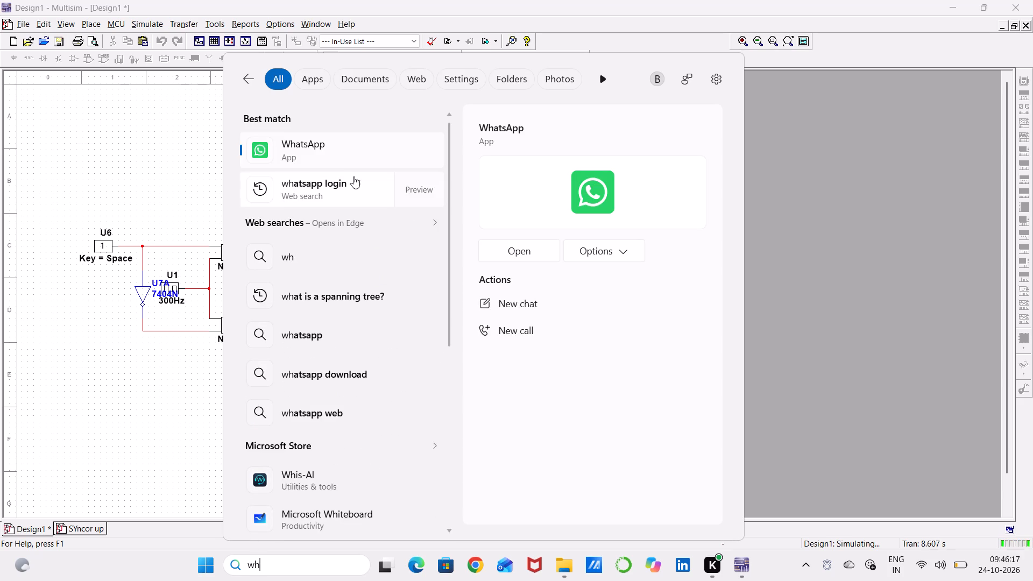
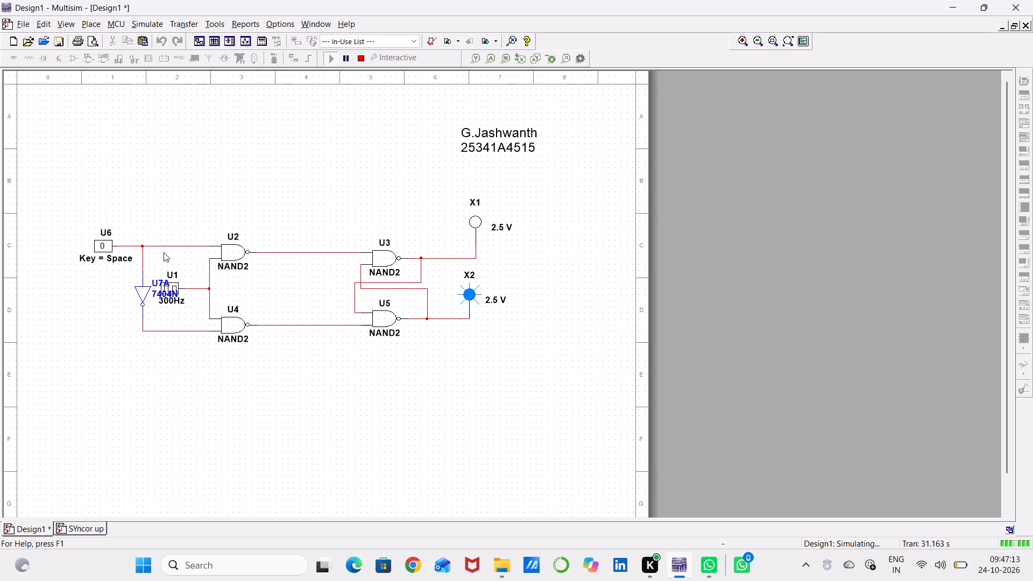
Stop the interactive simulation and cut the entire clocked NAND flip-flop circuit together with its text annotation.
key("ctrl+a")
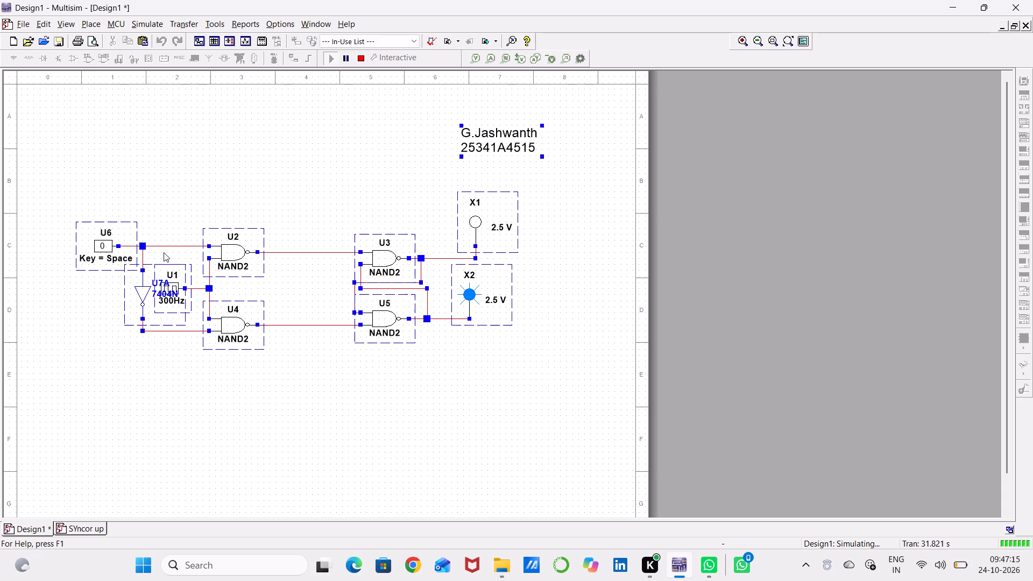
key("ctrl+x")
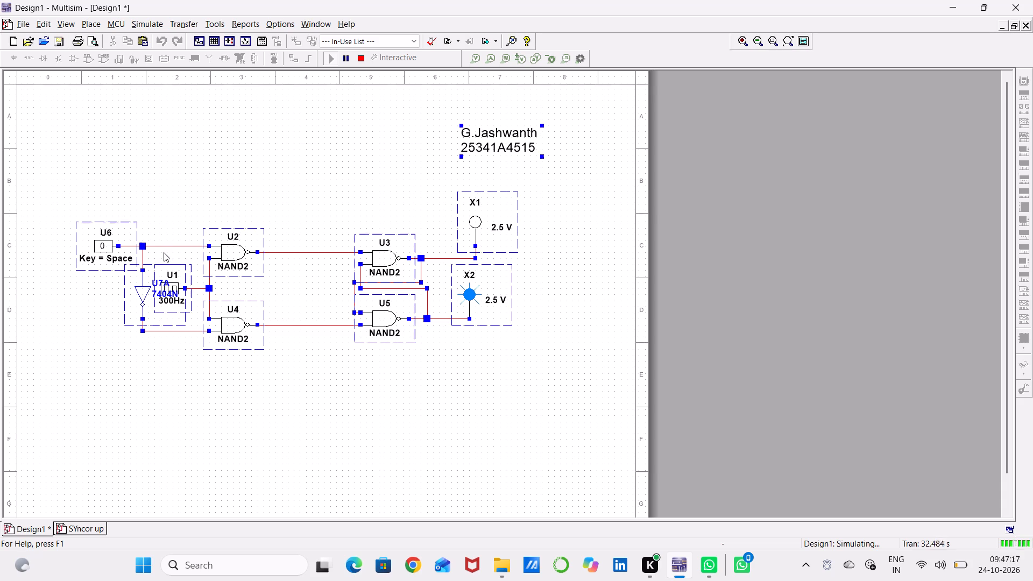
left_click(210, 368)
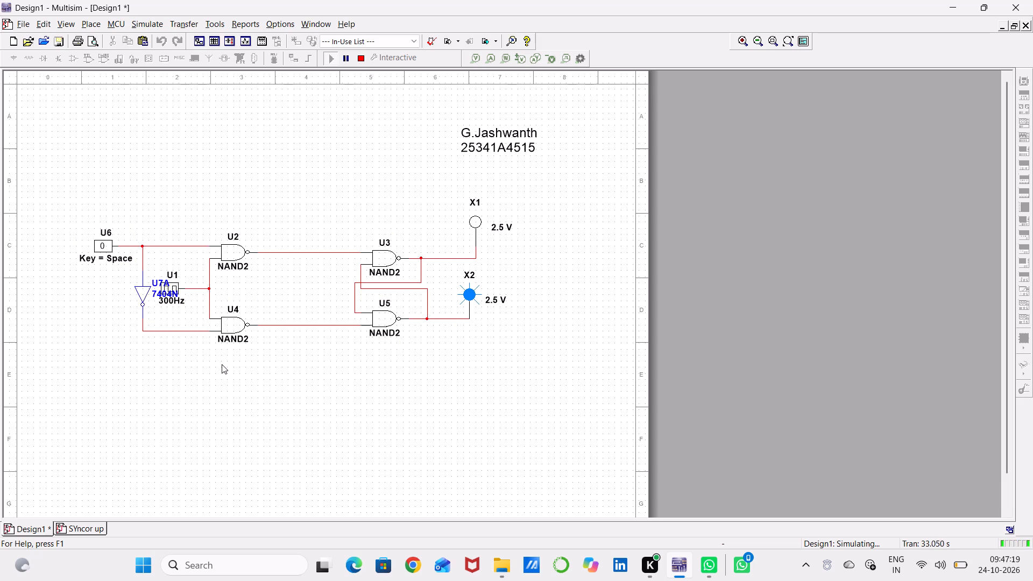
key("ctrl+a")
key("ctrl+x")
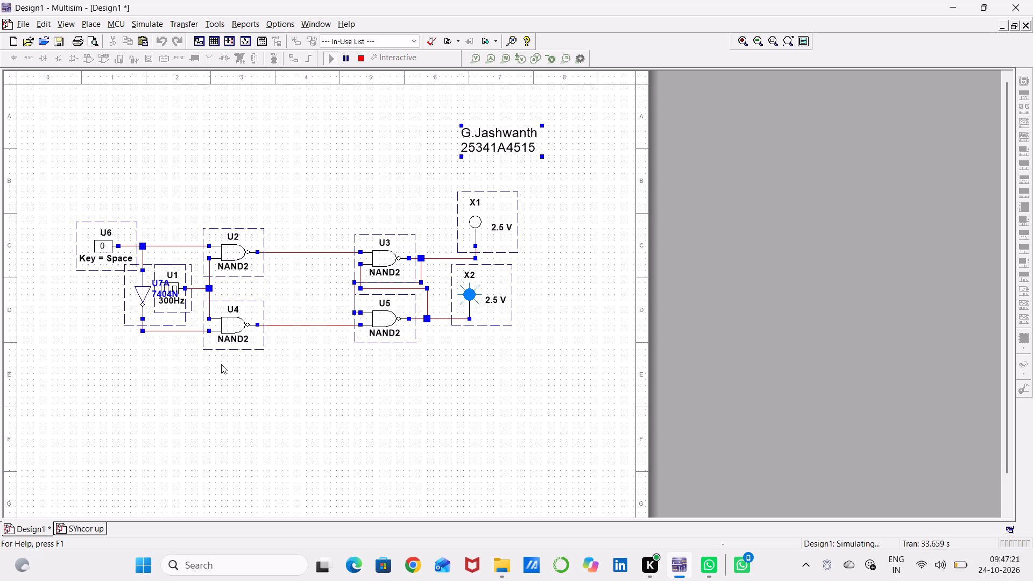
left_click(246, 311)
left_click(359, 55)
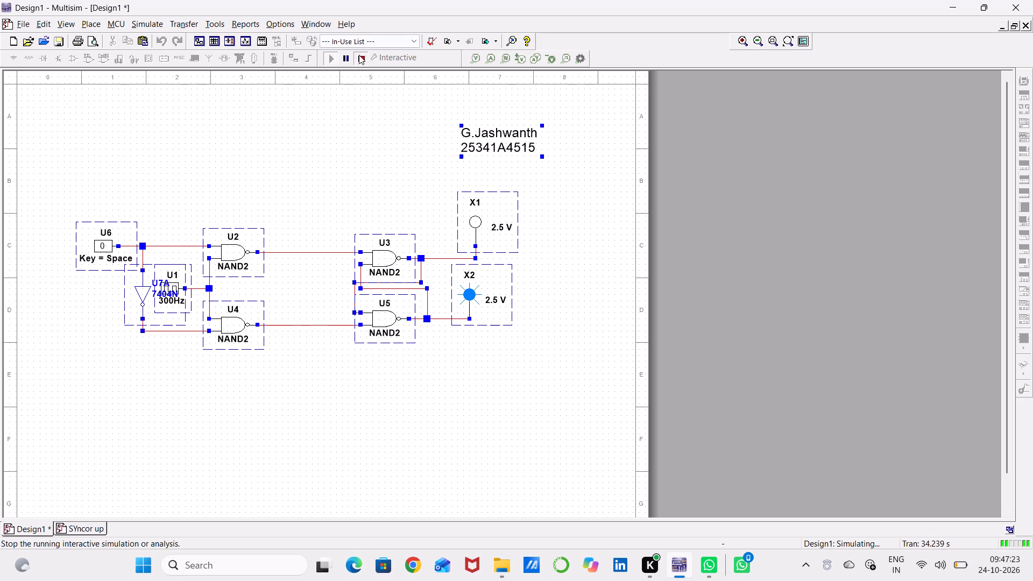
key("ctrl+x")
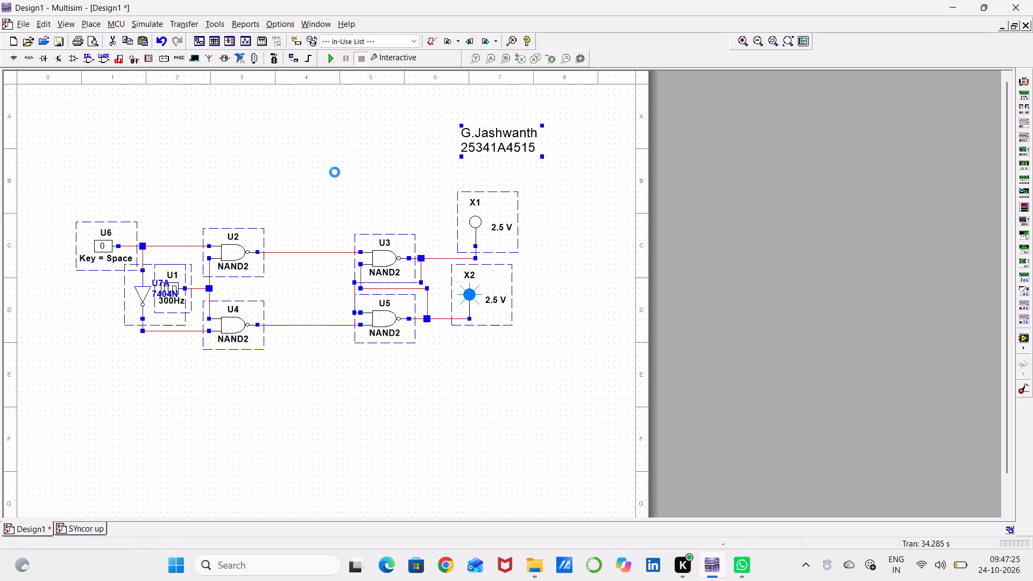
Switch to File Explorer to look for saved files.
left_click(539, 565)
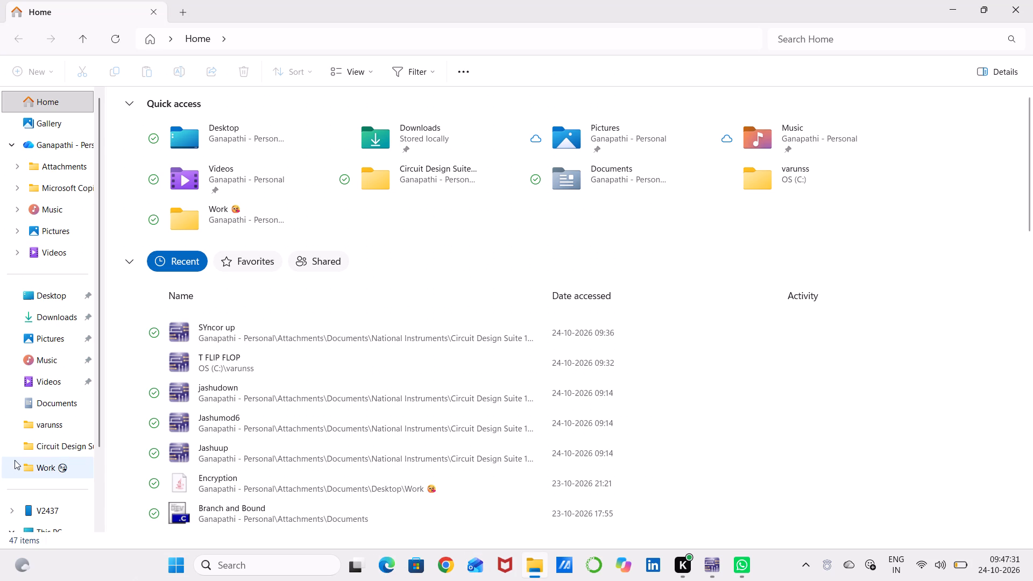
Open the JK FLIP FLOP Multisim design from the varunss folder.
scroll(15, 460, "down", 1)
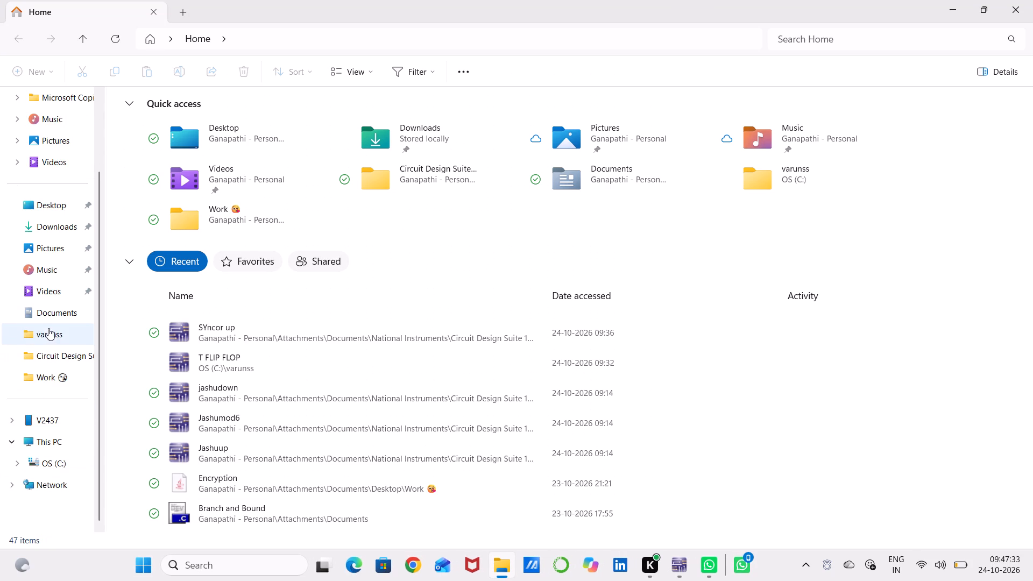
left_click(49, 329)
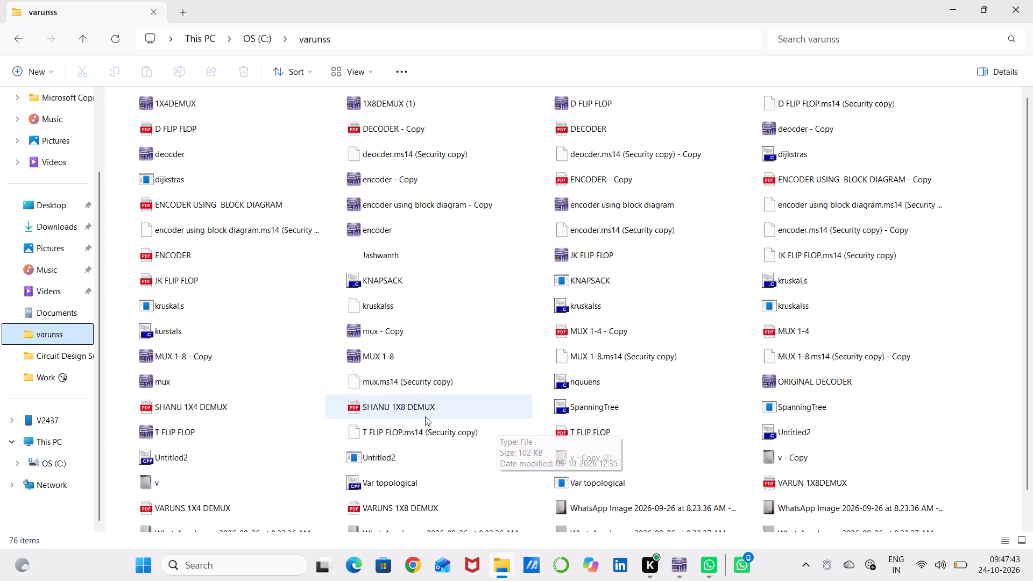
double_click(614, 263)
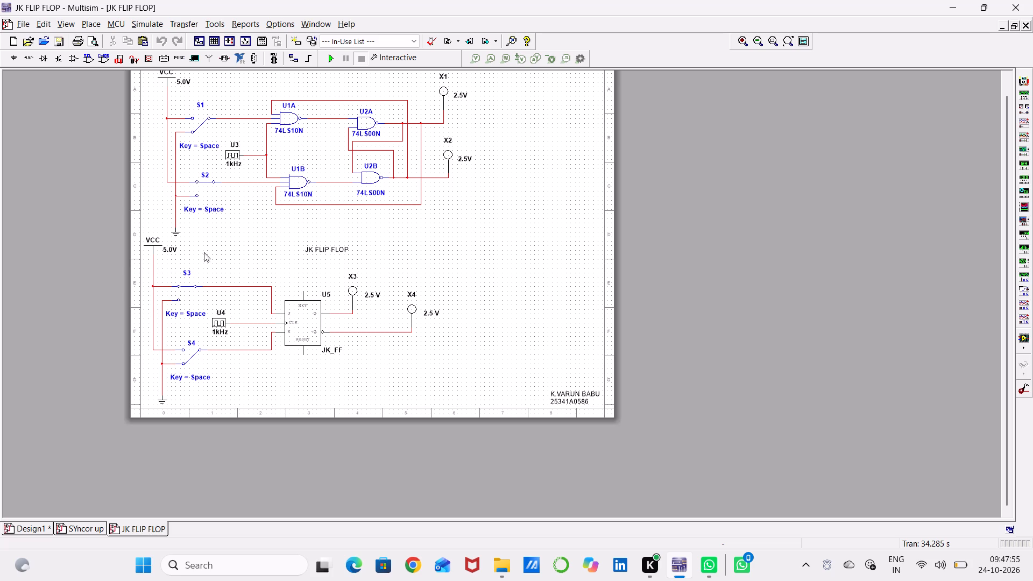
Copy the lower JK_FF block circuit with its switches, clock, probes and title, and paste it into an empty area of Design1.
left_click_drag(147, 232, 233, 315)
left_click_drag(233, 315, 436, 394)
left_click_drag(436, 394, 439, 392)
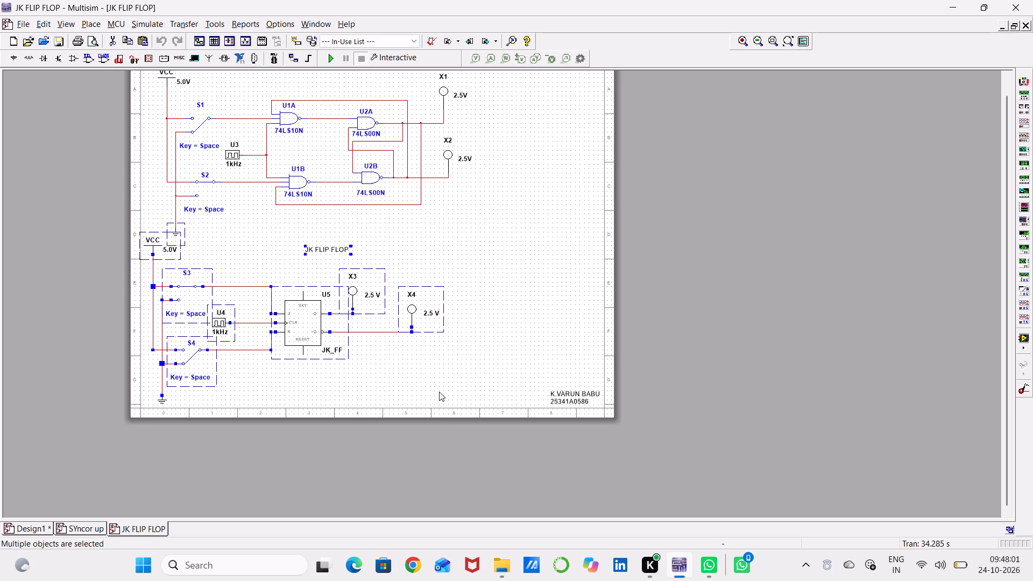
key("ctrl+c")
left_click(25, 523)
left_click(199, 351)
key("ctrl+v")
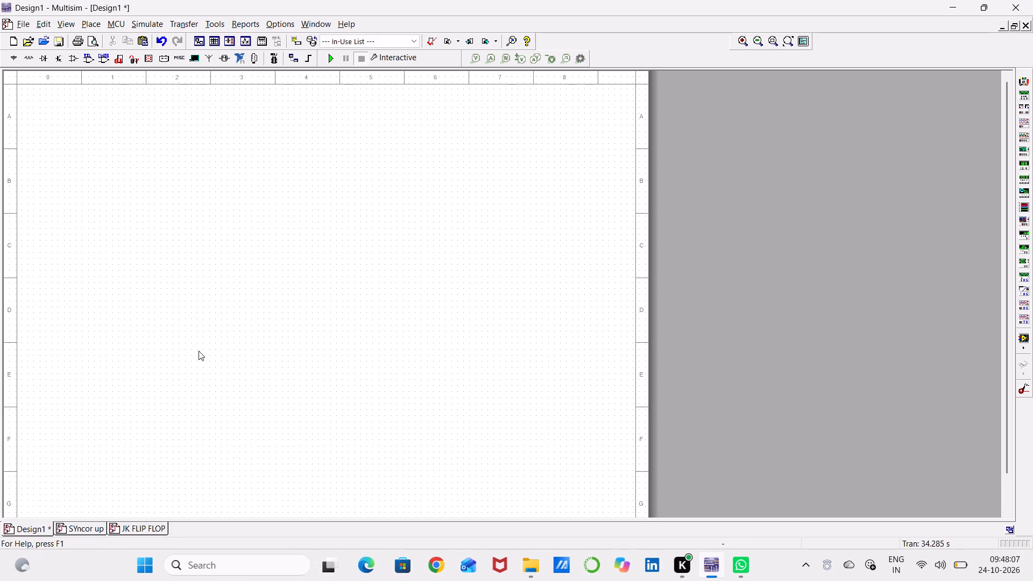
left_click(136, 263)
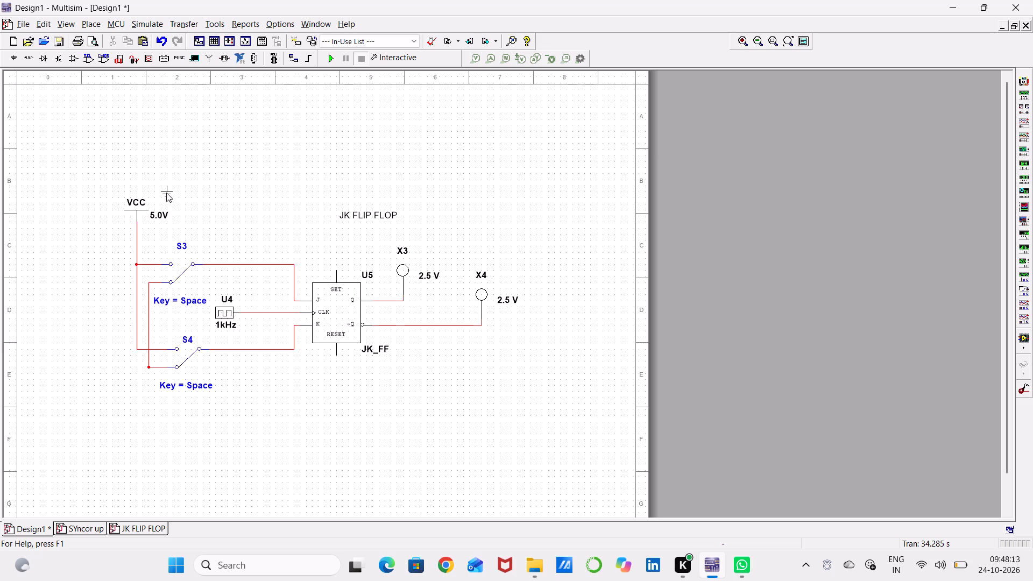
Move the loose ground symbol below switch S4 and wire it to the junction of the shared S3–S4 lower contact line.
left_click_drag(166, 193, 128, 427)
left_click_drag(128, 427, 148, 402)
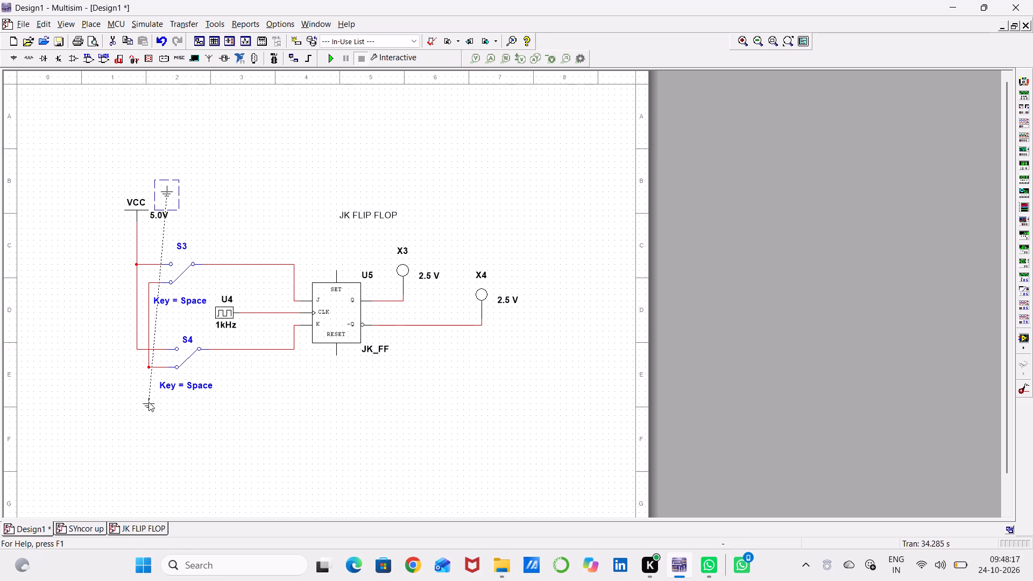
left_click_drag(148, 402, 148, 398)
left_click(98, 404)
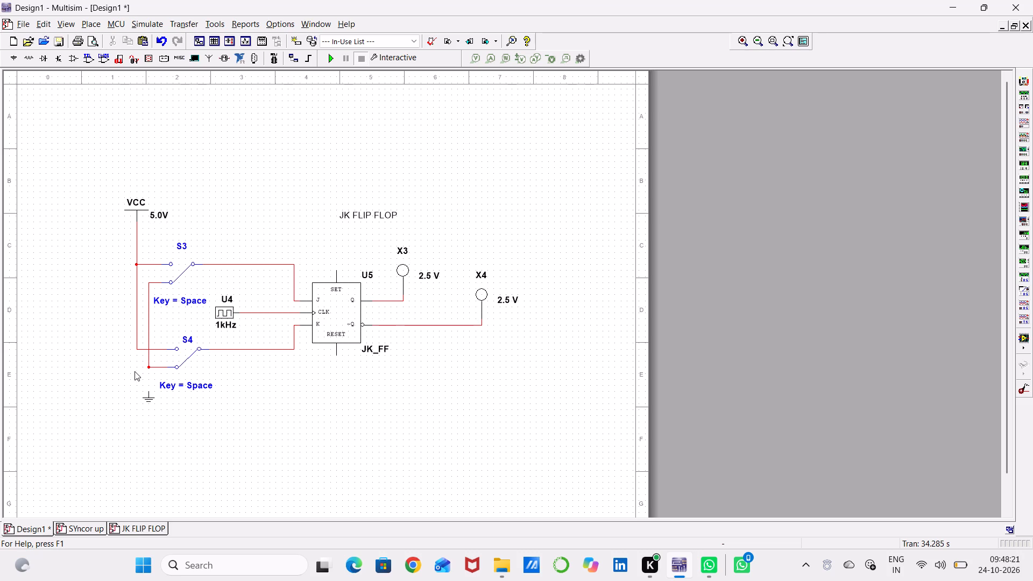
left_click(149, 391)
left_click(148, 367)
left_click(267, 416)
Pull the 1 kHz clock U4 clear of the switches and delete it from the JK_FF block's CLK input.
left_click_drag(224, 318, 263, 417)
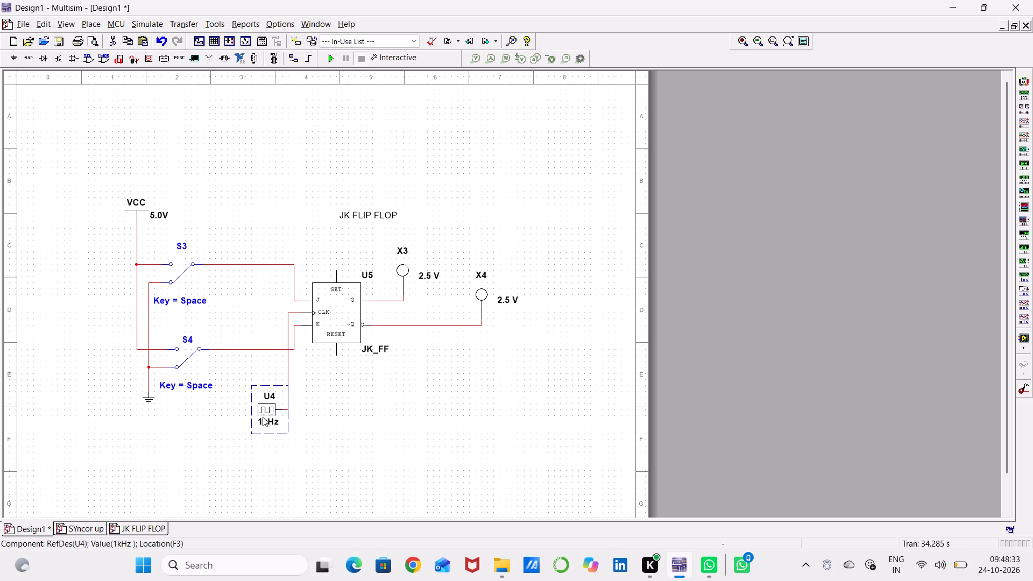
left_click(314, 413)
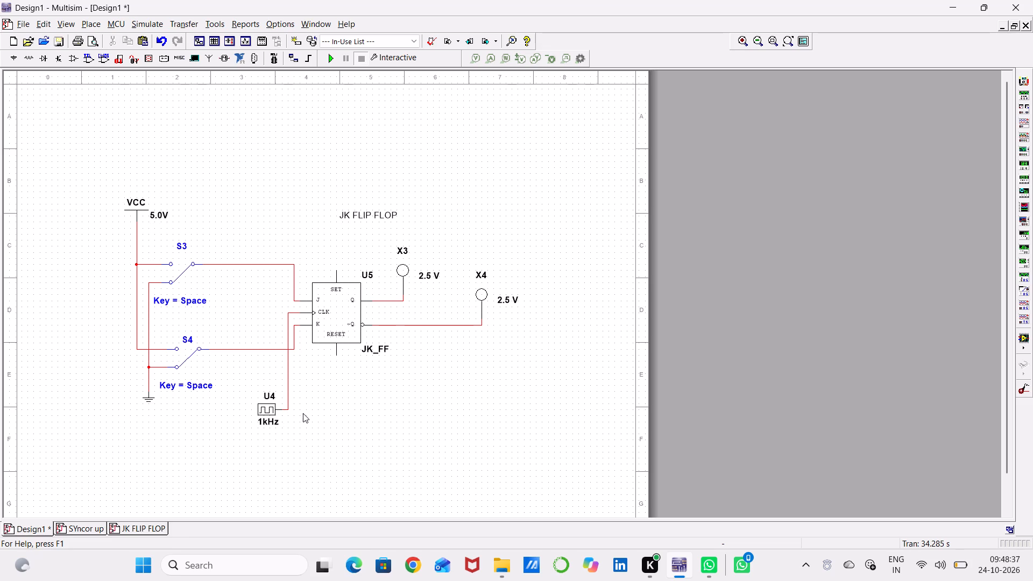
left_click(268, 413)
right_click(268, 413)
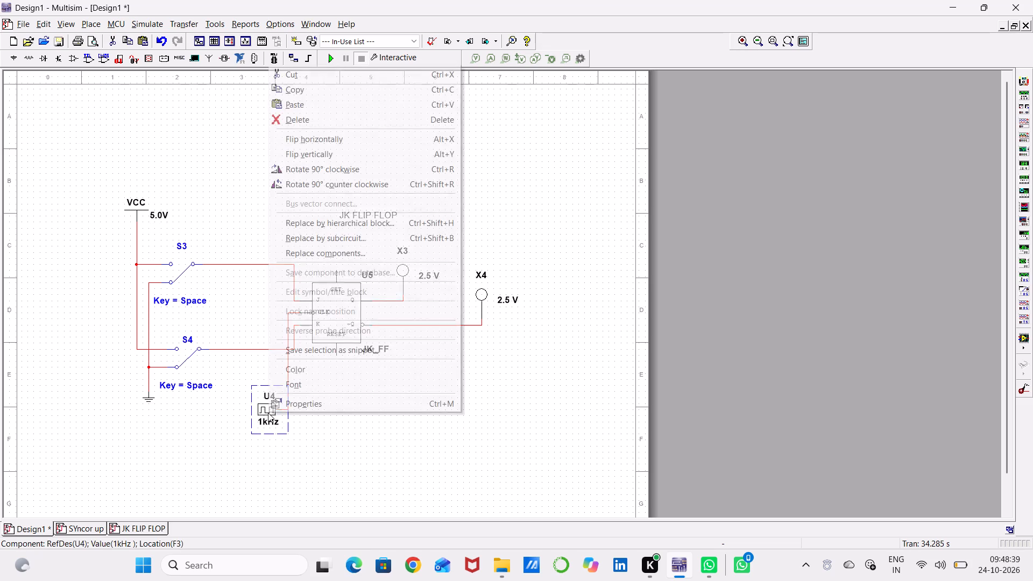
left_click(322, 123)
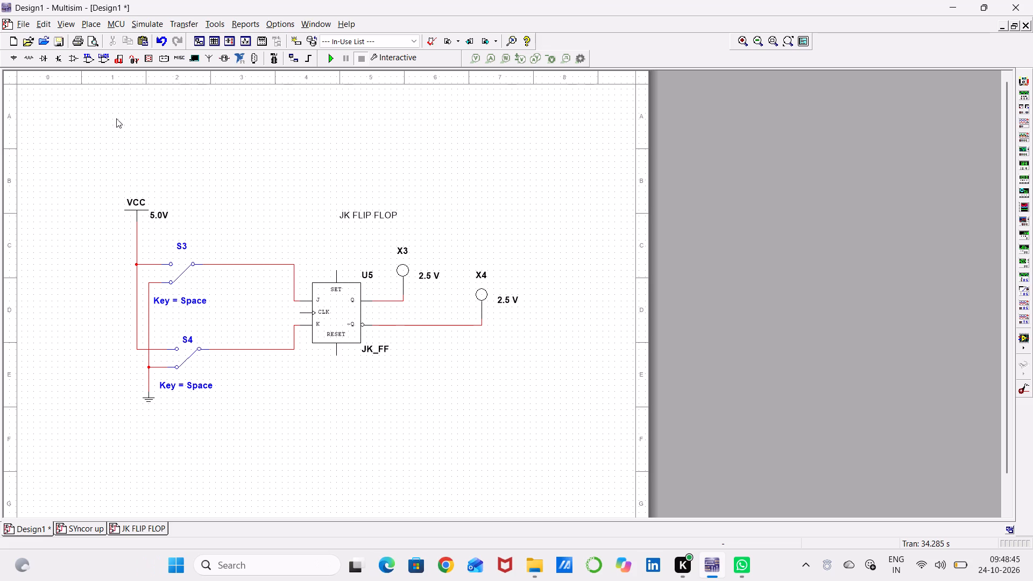
Open component selection, clear the 7404 search text and limit the list to the Sources group.
left_click(93, 24)
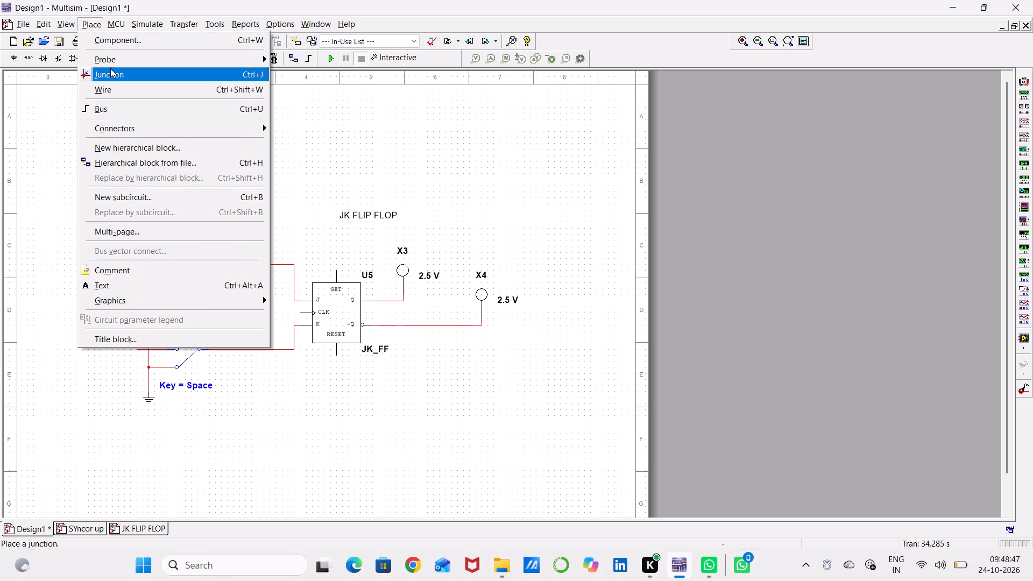
left_click(124, 46)
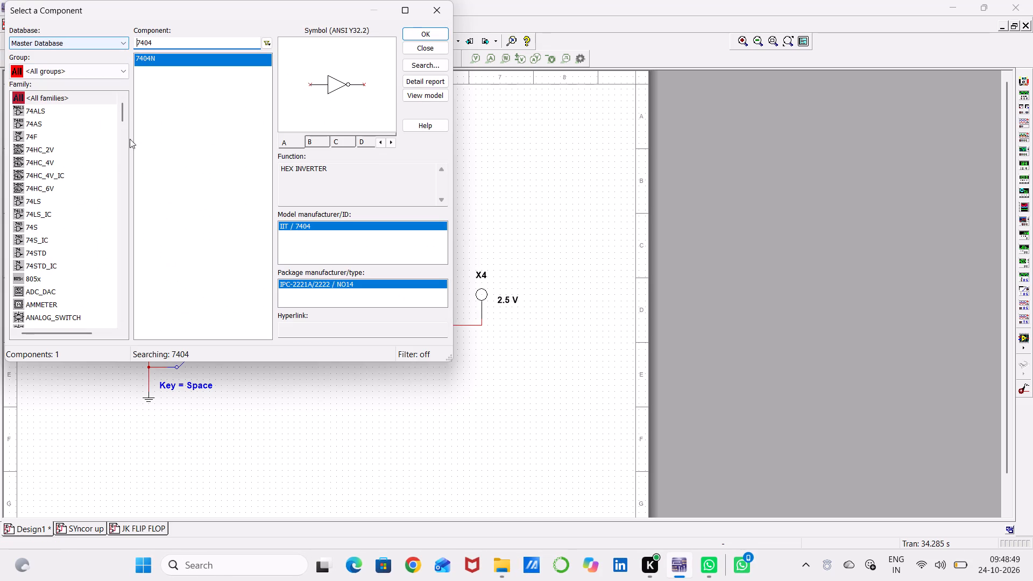
left_click(178, 37)
left_click(179, 54)
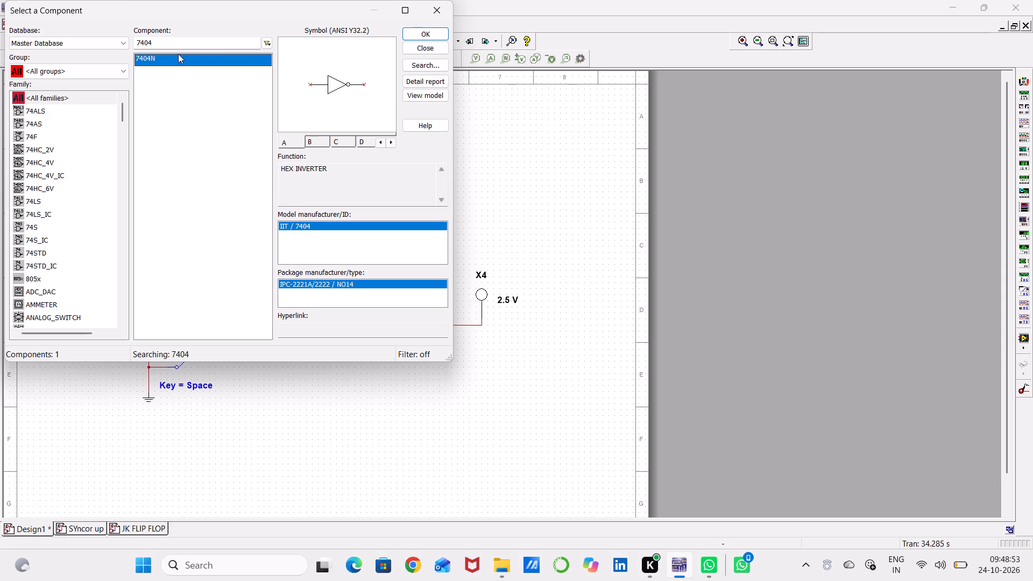
left_click(173, 45)
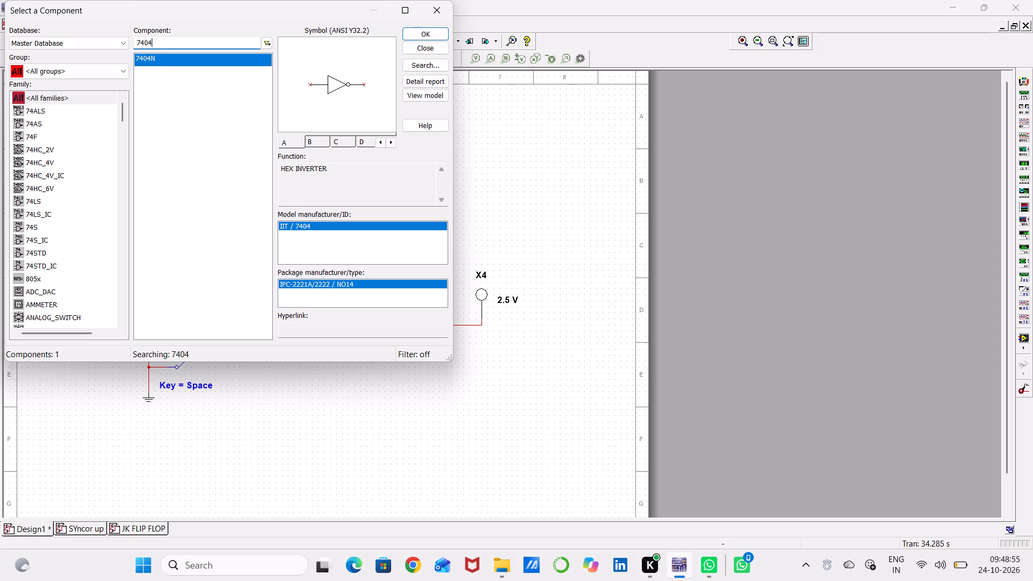
key("BackSpace")
key("BackSpace")
key("BackSpace")
key("BackSpace")
key("BackSpace")
key("BackSpace")
key("BackSpace")
key("BackSpace")
key("BackSpace")
key("BackSpace")
key("BackSpace")
key("BackSpace")
key("BackSpace")
key("BackSpace")
key("BackSpace")
key("BackSpace")
key("BackSpace")
key("BackSpace")
key("BackSpace")
key("BackSpace")
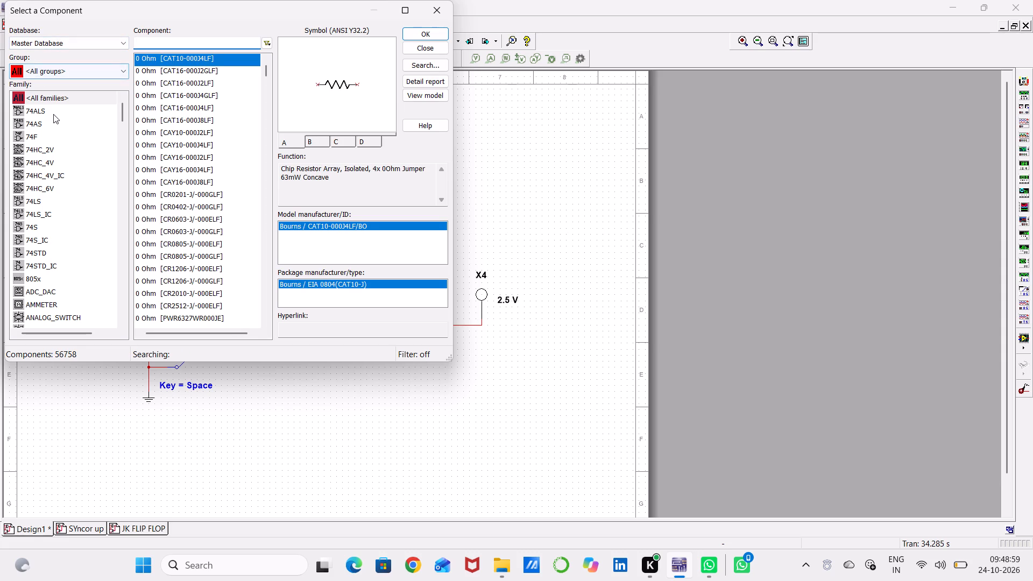
left_click(60, 74)
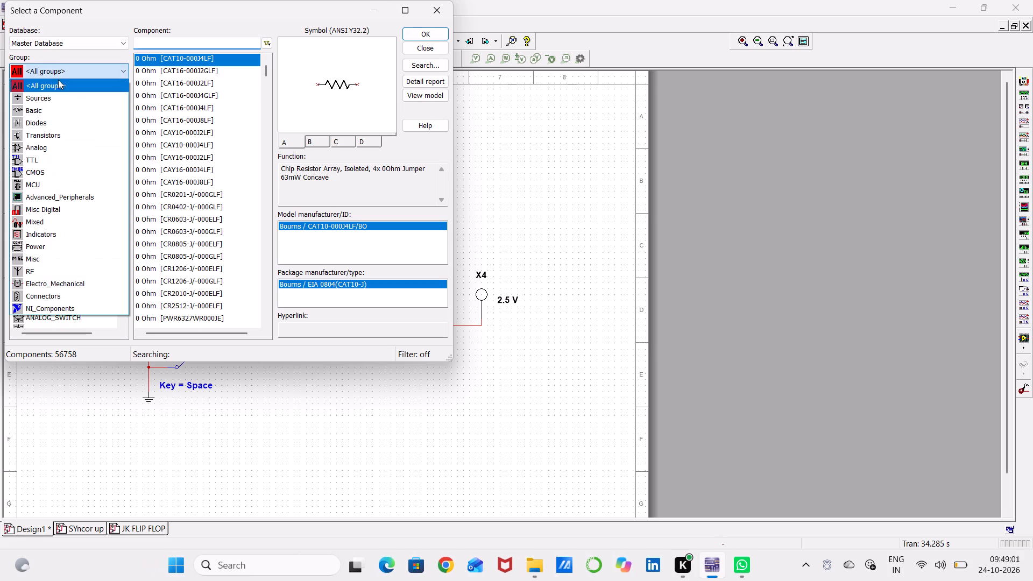
left_click(56, 100)
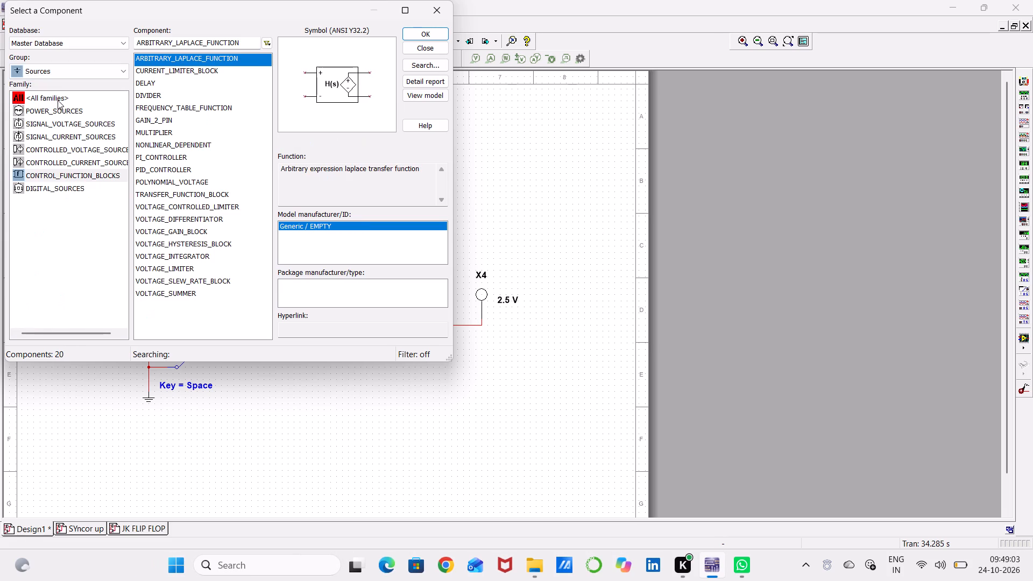
Examine the Sources families for a clock source, covering power sources, control function blocks, controlled current sources and controlled voltage sources.
left_click(68, 104)
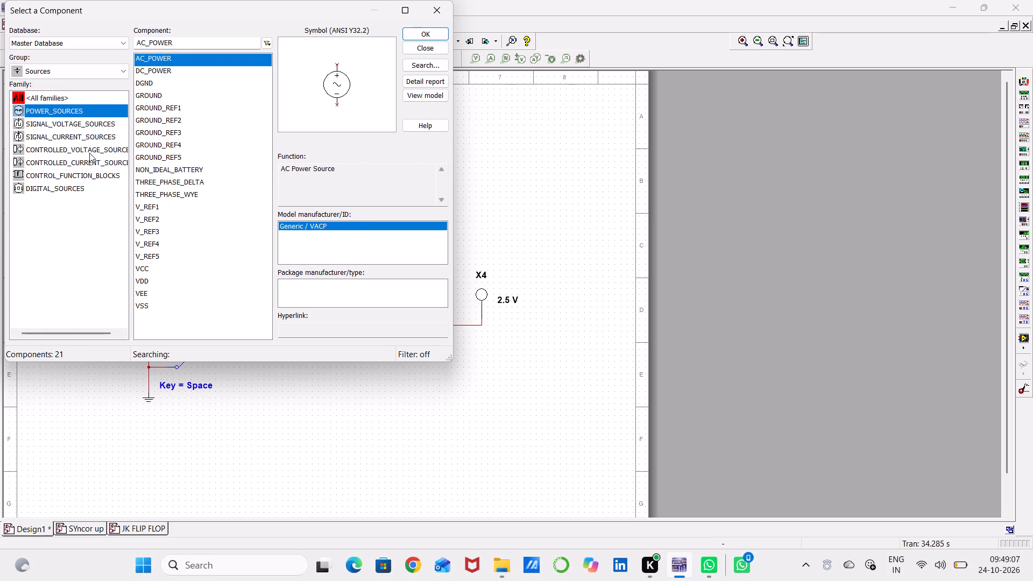
left_click(75, 177)
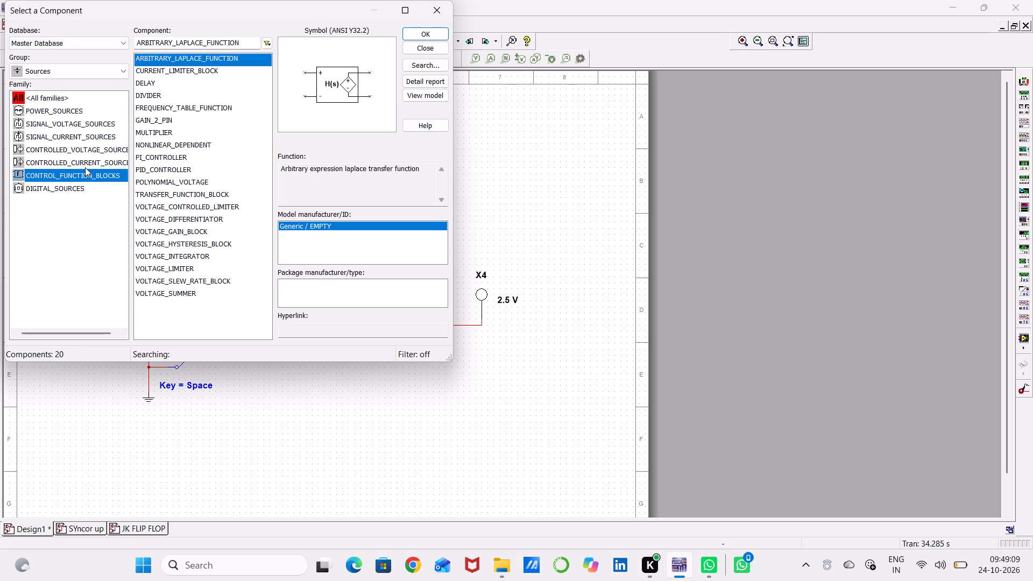
left_click(183, 72)
left_click(166, 91)
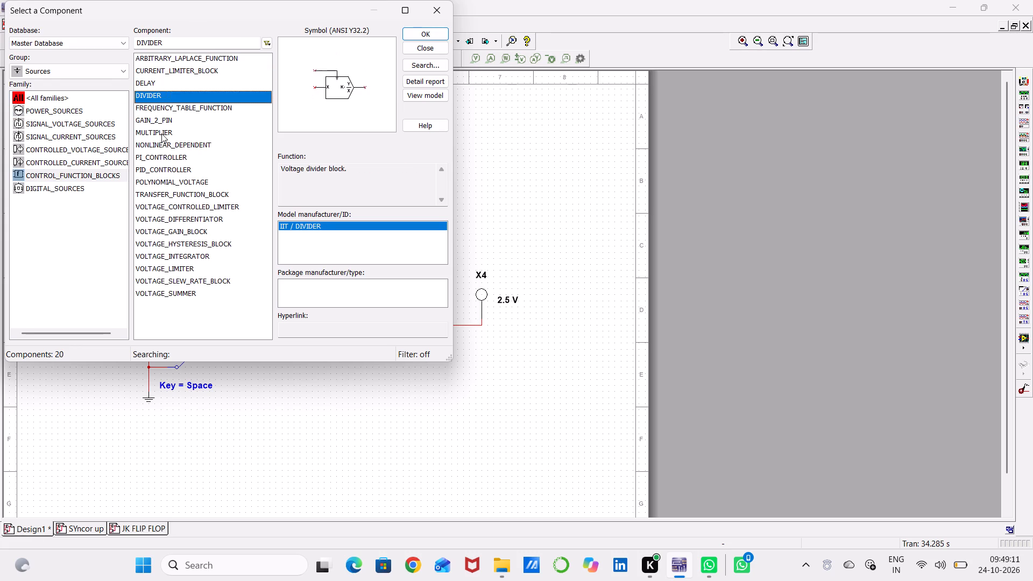
left_click(62, 157)
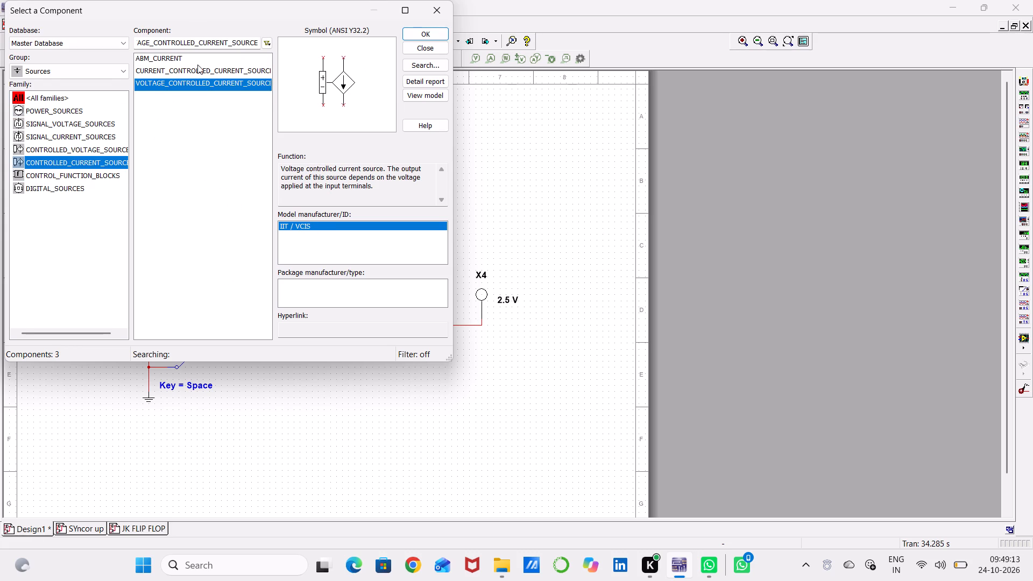
left_click(196, 69)
left_click(188, 66)
left_click(187, 69)
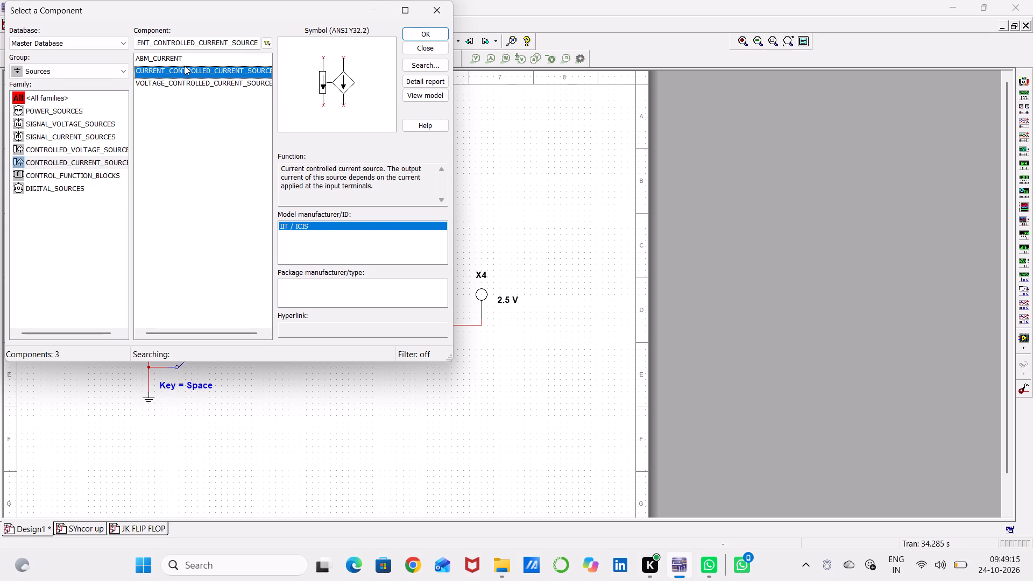
left_click(180, 61)
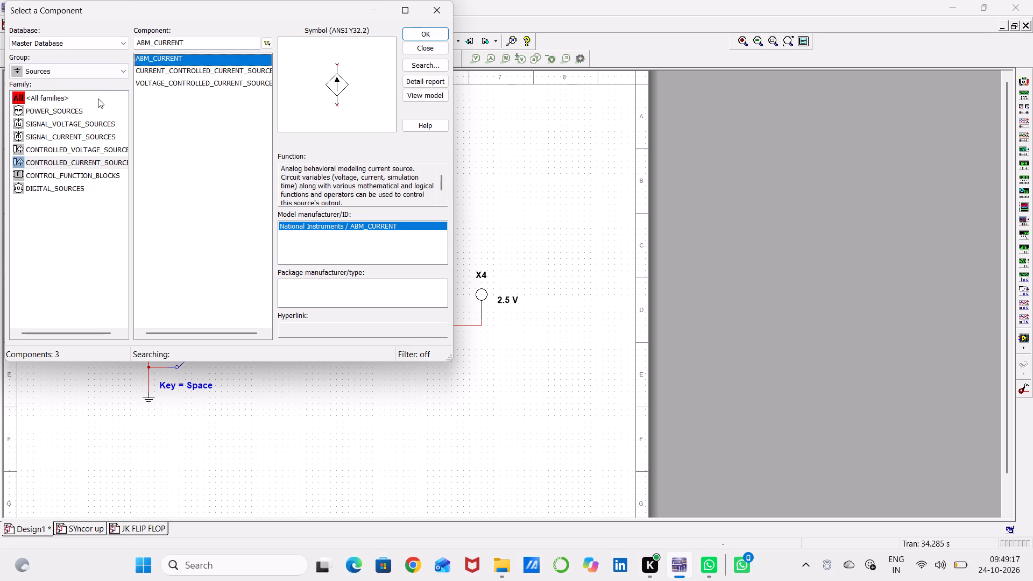
left_click(96, 144)
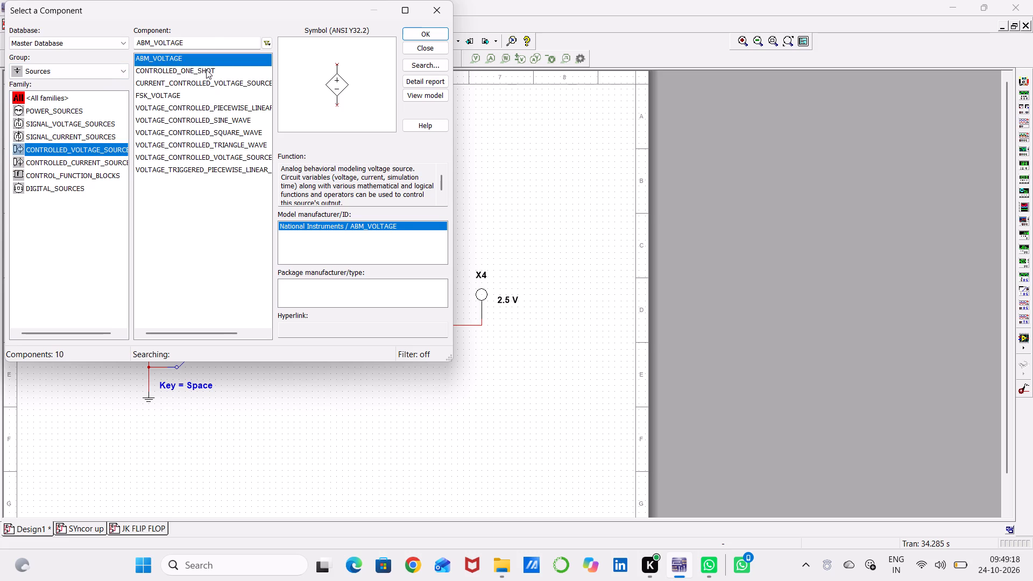
left_click(206, 70)
left_click(209, 83)
left_click(206, 96)
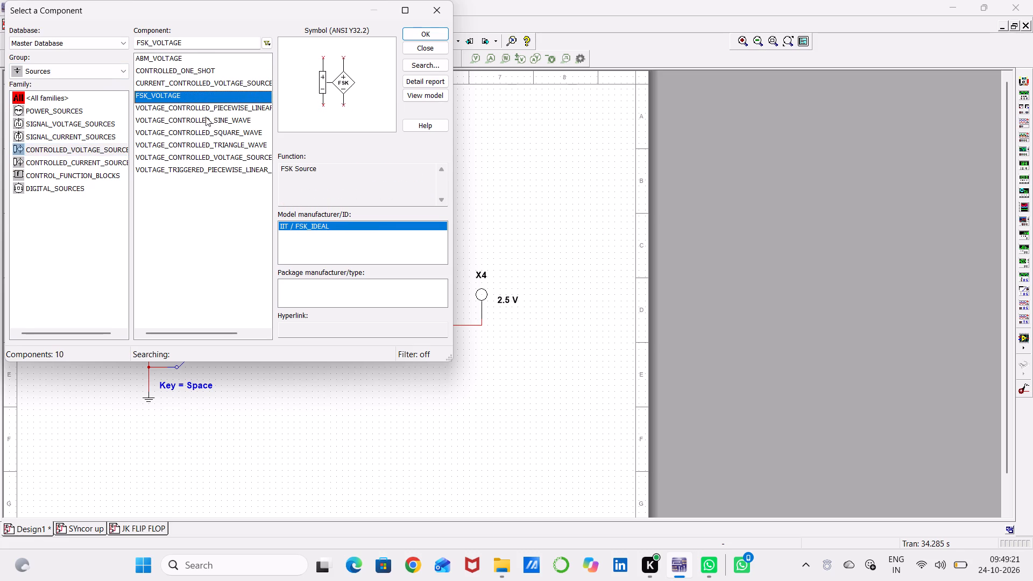
left_click(203, 112)
left_click(203, 117)
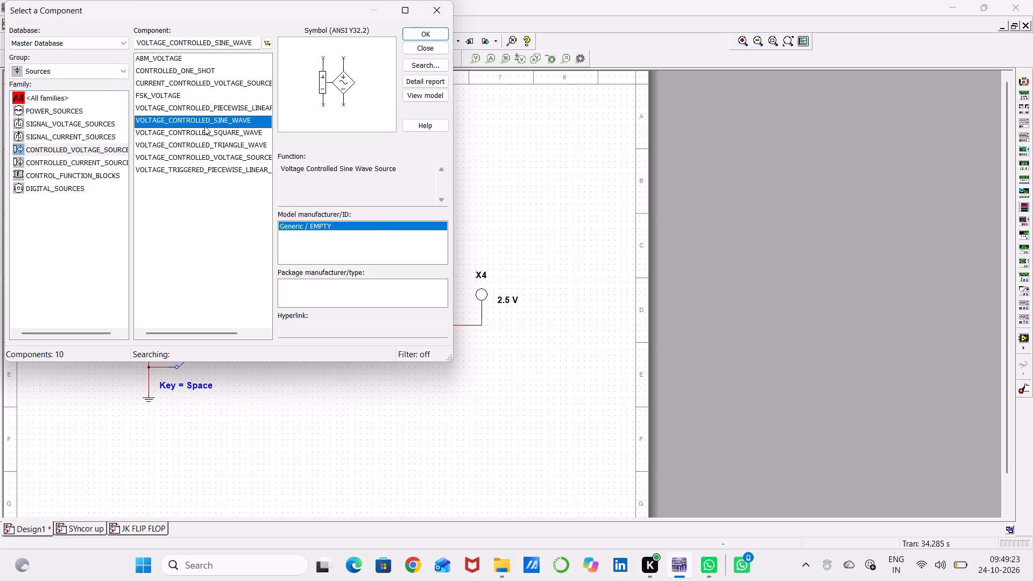
left_click(206, 126)
left_click(205, 140)
left_click(197, 161)
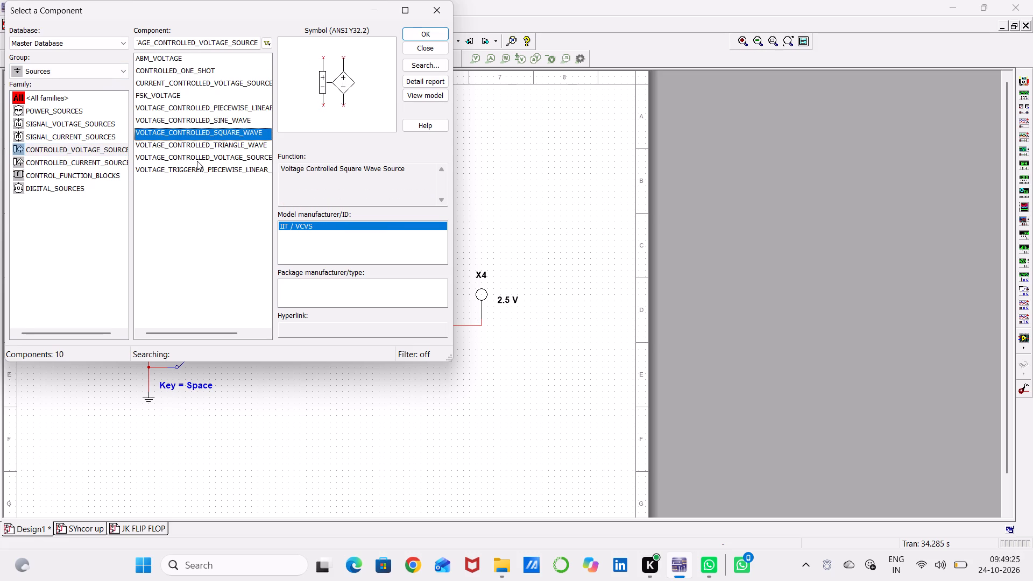
left_click(190, 174)
Place a CLOCK_CURRENT source from the signal current sources beneath the S4-to-K wire and shift it down clear of that wire.
left_click(100, 139)
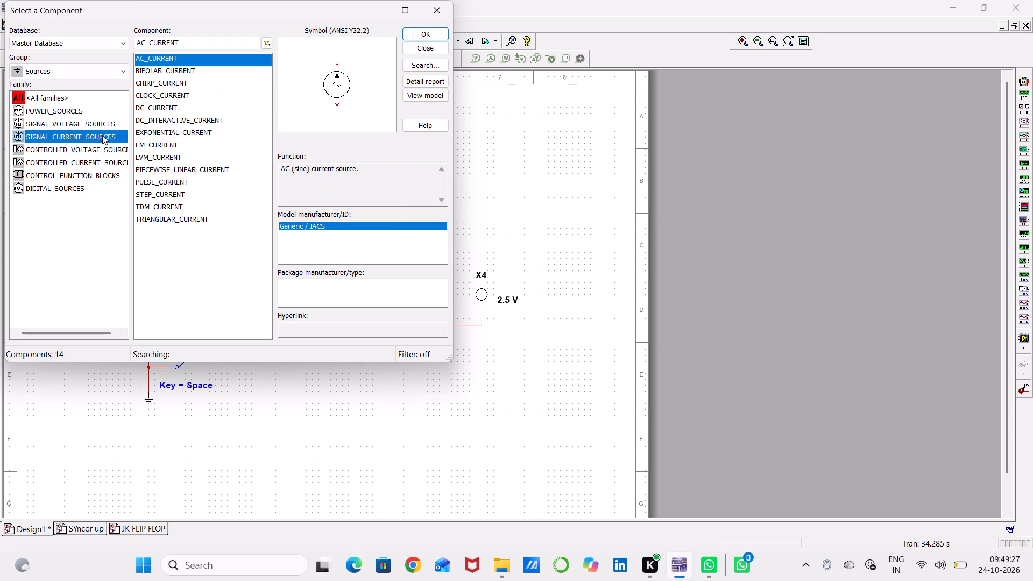
left_click(182, 89)
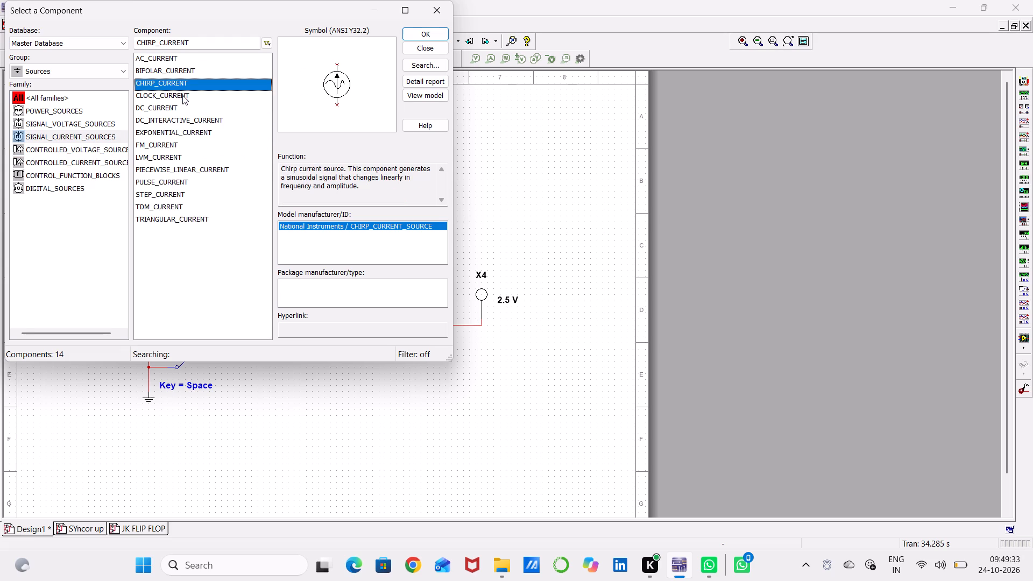
left_click(182, 95)
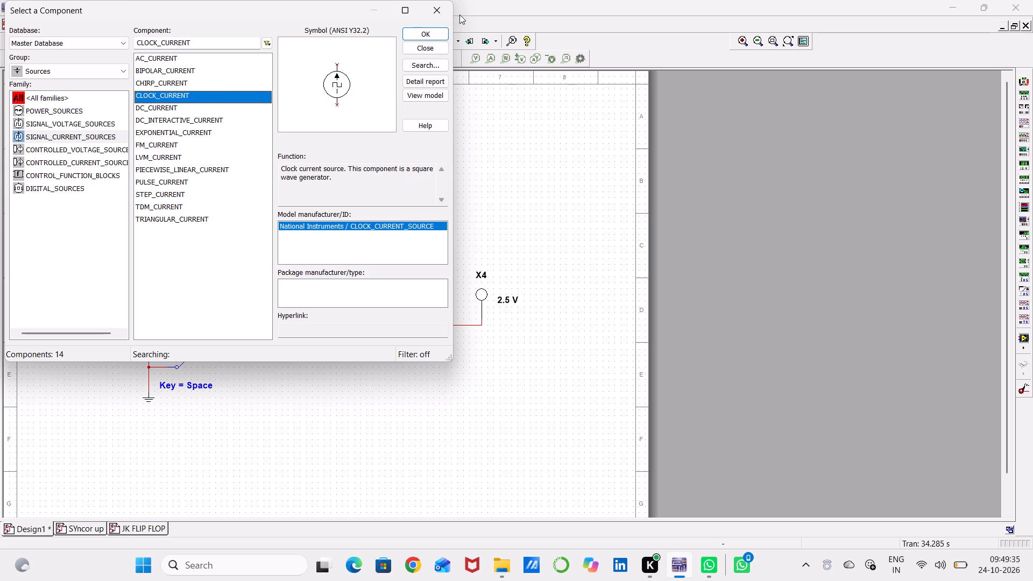
left_click(421, 36)
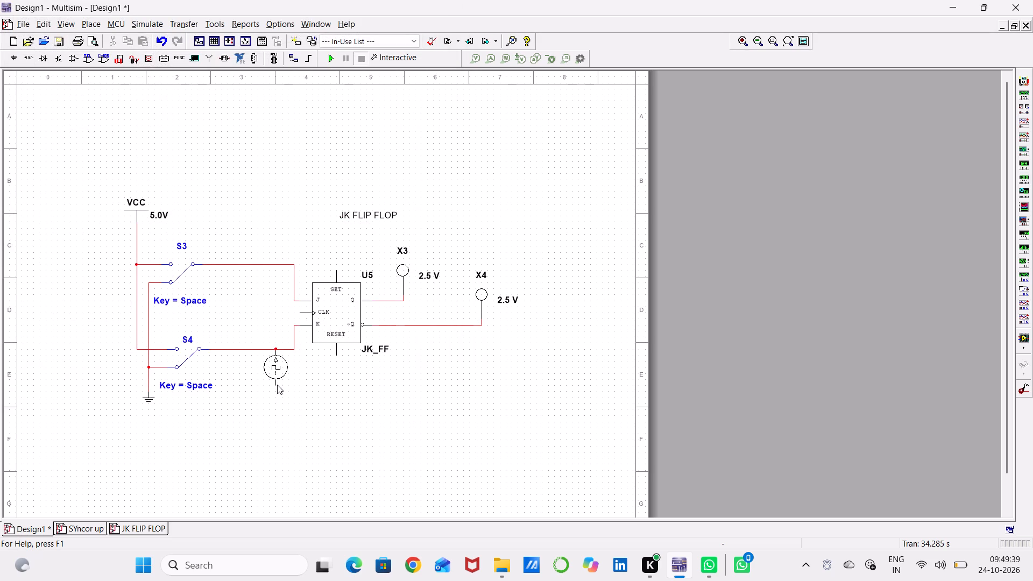
left_click(276, 383)
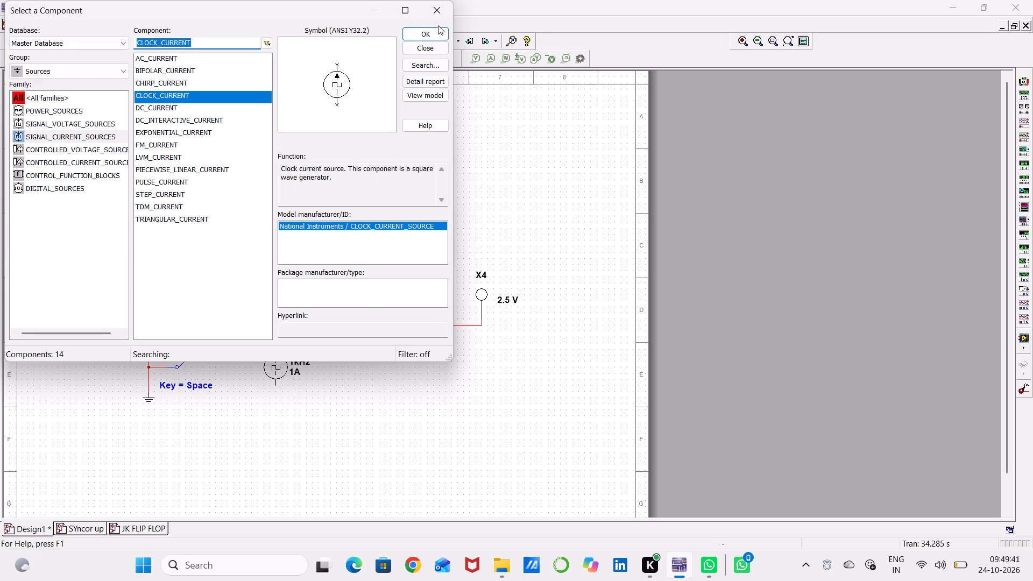
left_click(436, 12)
left_click_drag(280, 364, 280, 388)
left_click(259, 387)
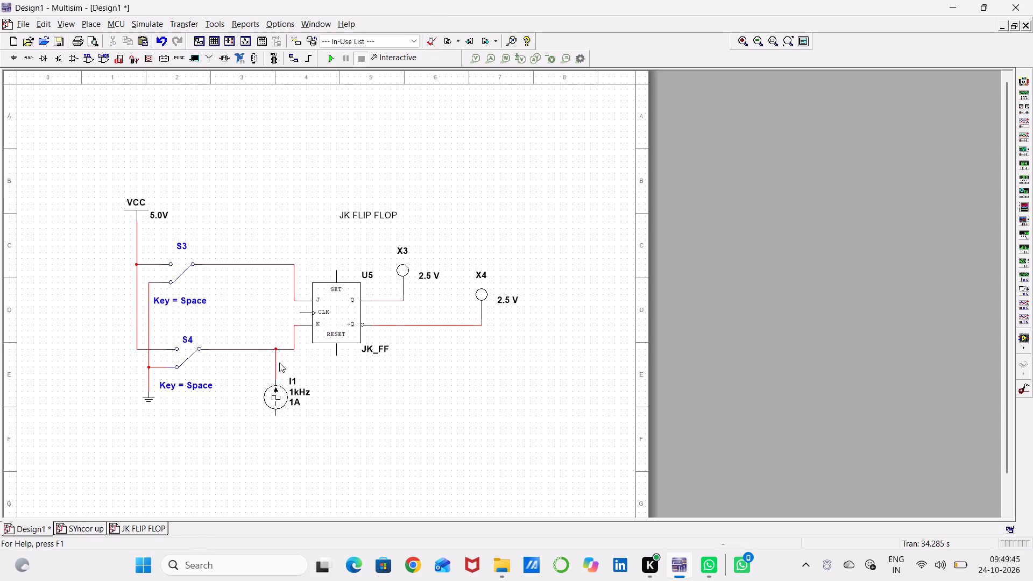
Replace the unwanted wire between clock source I1 and the S4-to-K line with a wire from I1's upper terminal to U5's CLK input.
left_click(272, 361)
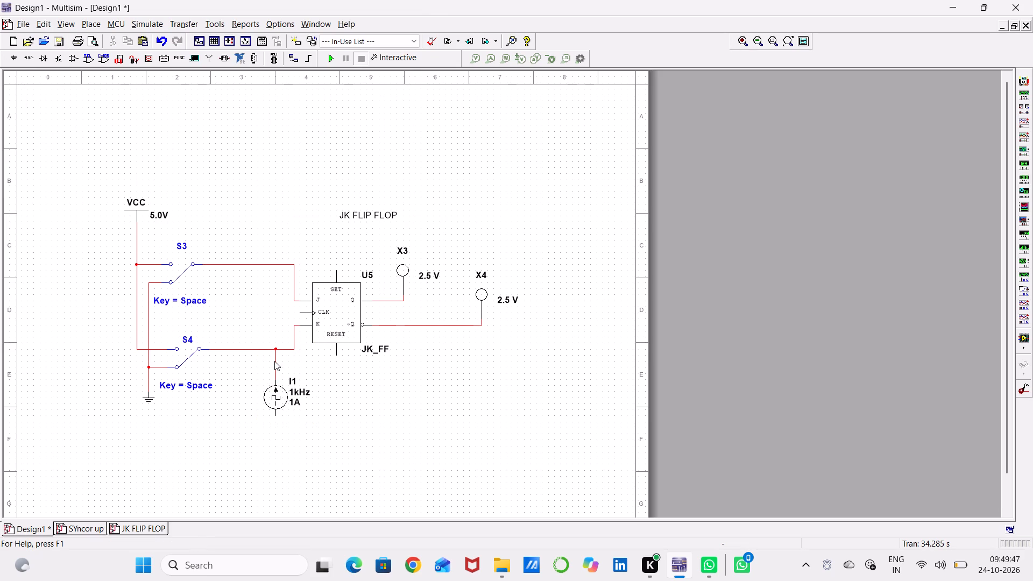
left_click(275, 362)
right_click(275, 362)
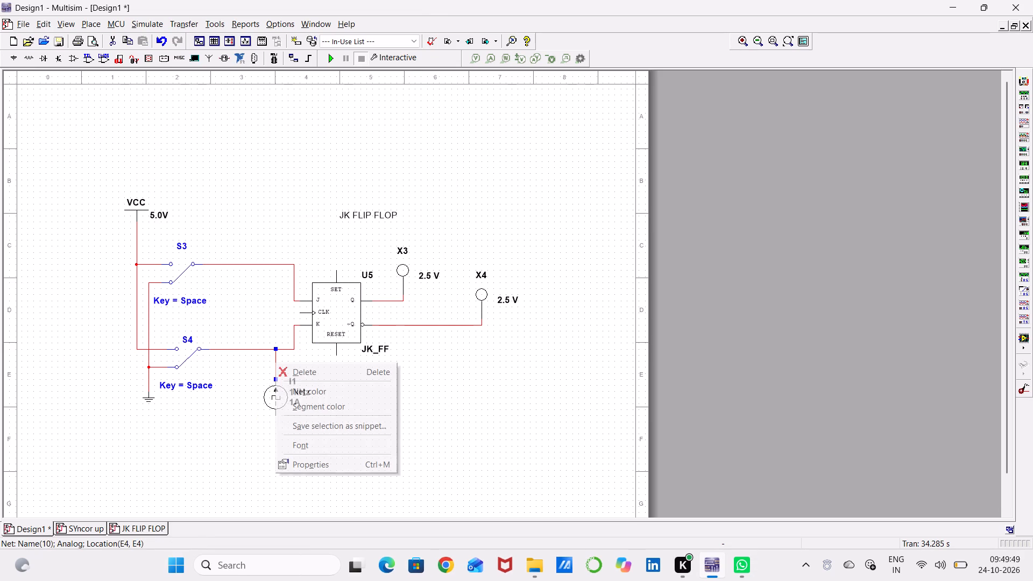
left_click(298, 375)
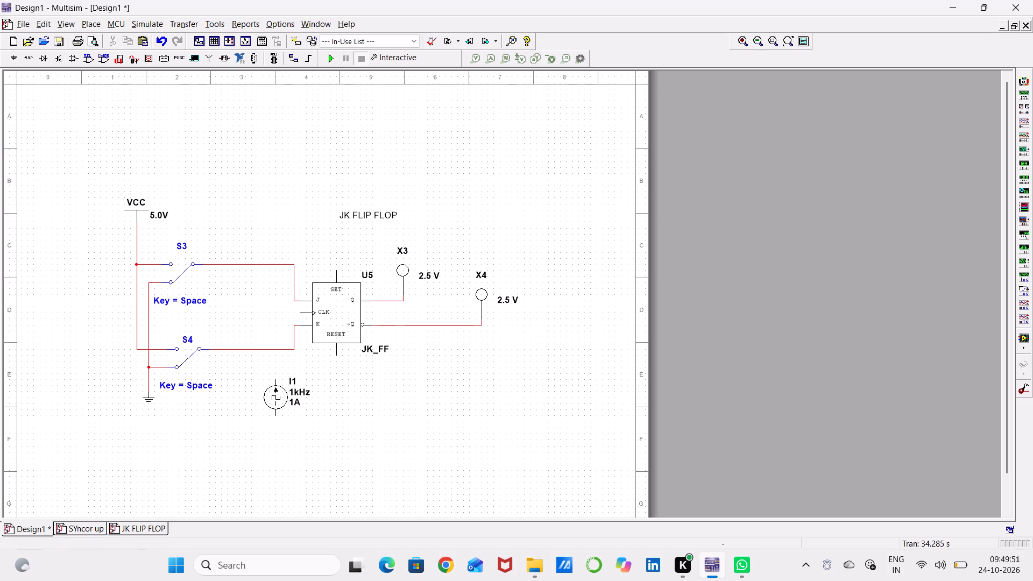
left_click(275, 380)
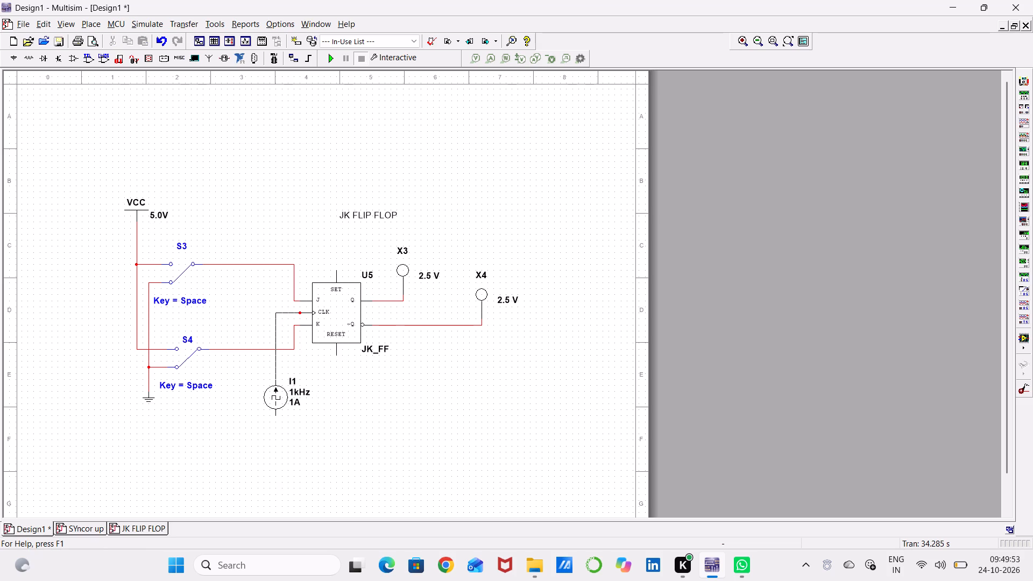
left_click(298, 312)
Move the ground symbol below switch S4 further down to lengthen its vertical line.
left_click_drag(147, 398, 145, 408)
left_click_drag(145, 408, 151, 426)
left_click_drag(151, 426, 151, 427)
left_click(184, 431)
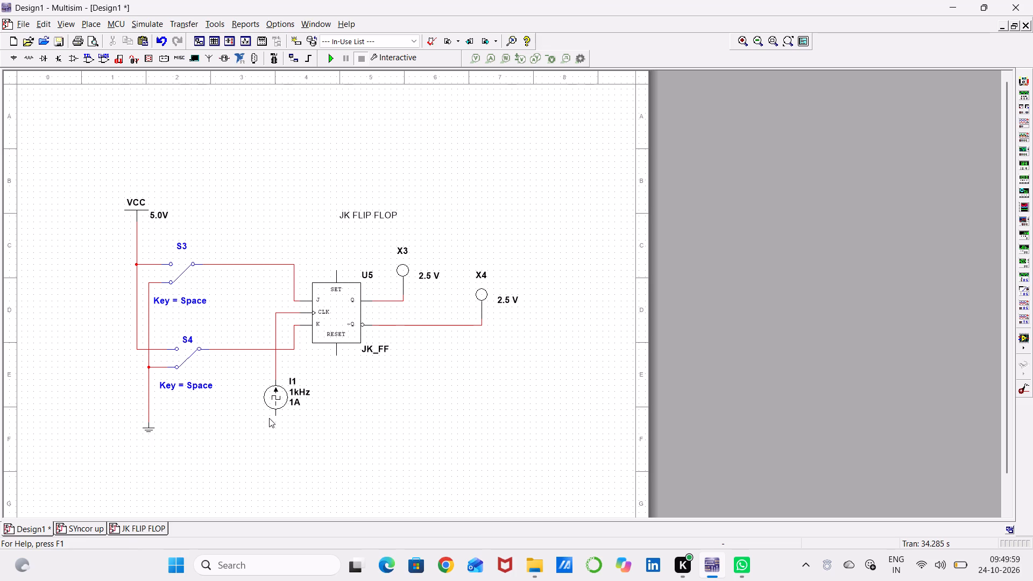
Wire I1's lower terminal to the vertical ground line and raise I1 slightly so the connection runs straight.
left_click(274, 414)
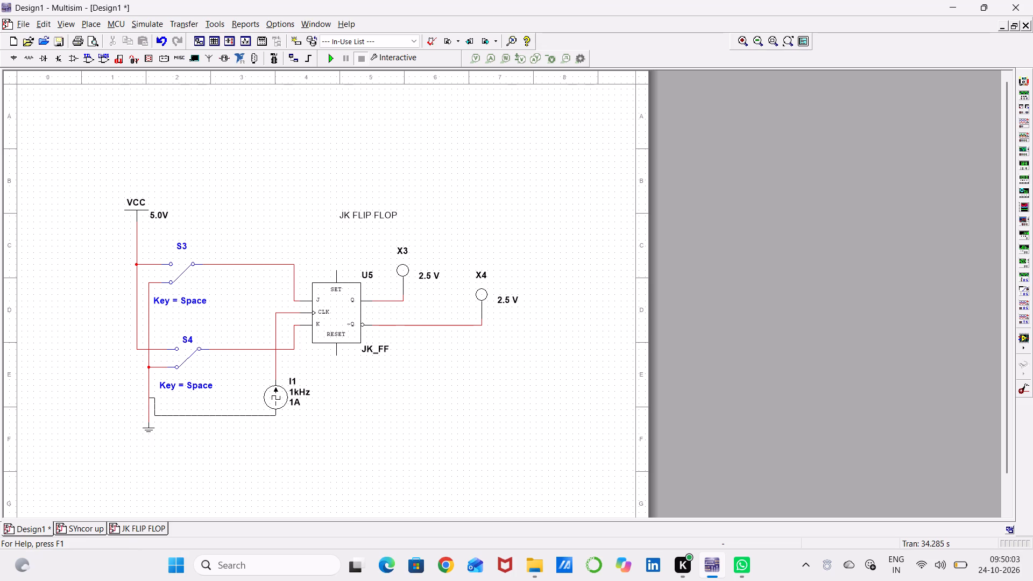
left_click(150, 402)
left_click(269, 219)
left_click_drag(275, 395, 273, 377)
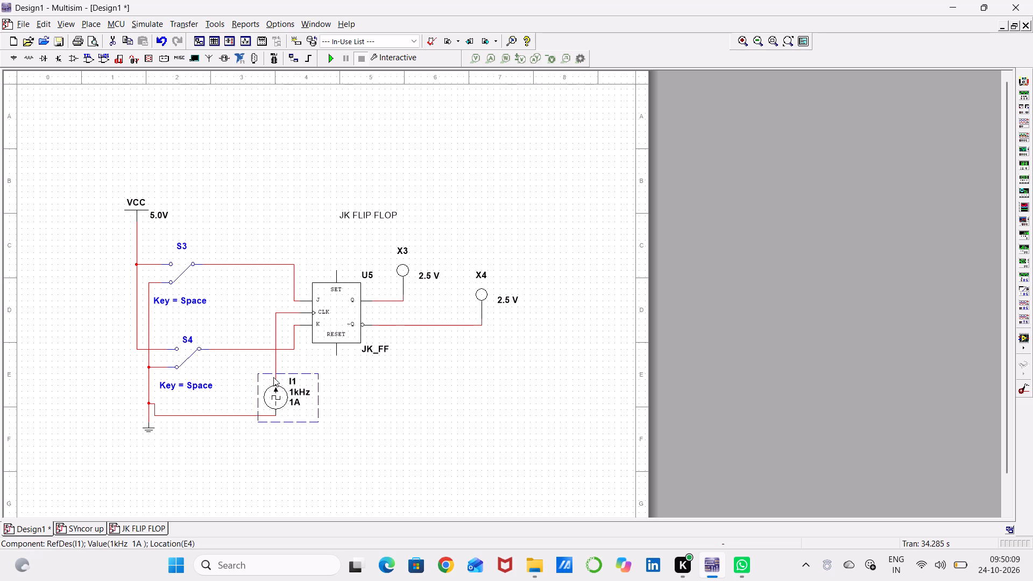
left_click(347, 392)
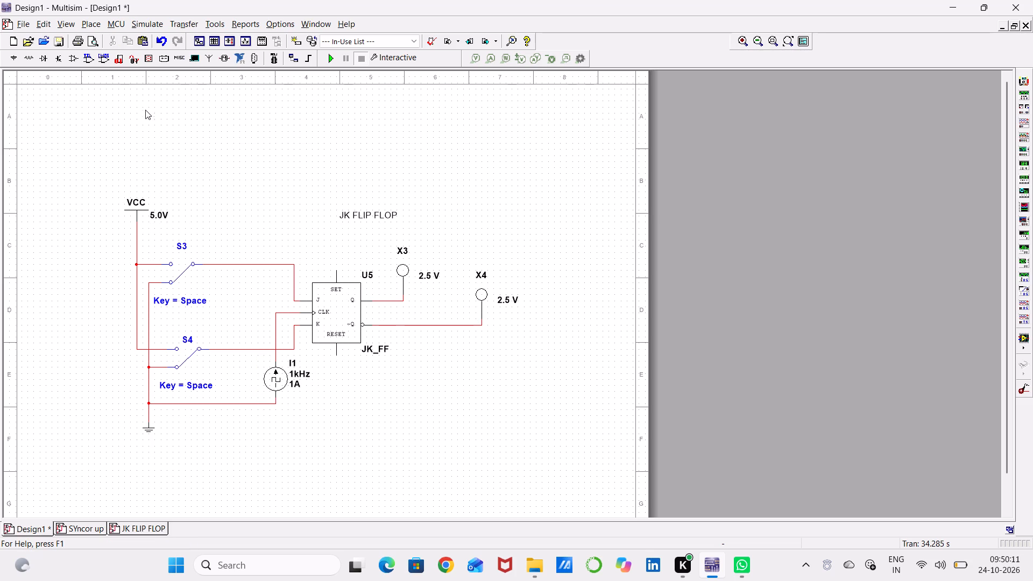
Run the interactive simulation and toggle switches S3 and S4 through different J and K input combinations to observe probes X3 and X4.
left_click(330, 67)
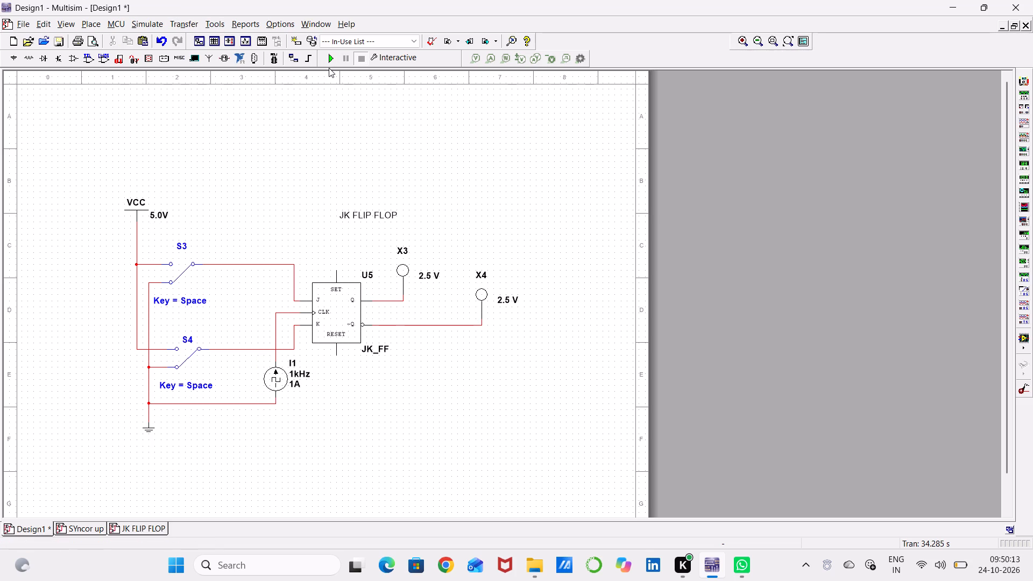
left_click(328, 57)
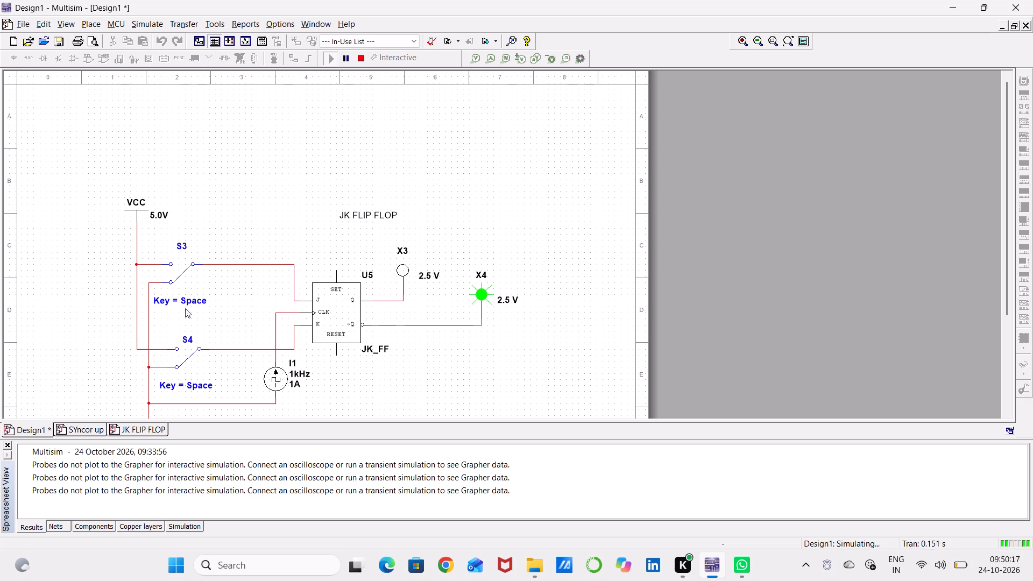
left_click(182, 363)
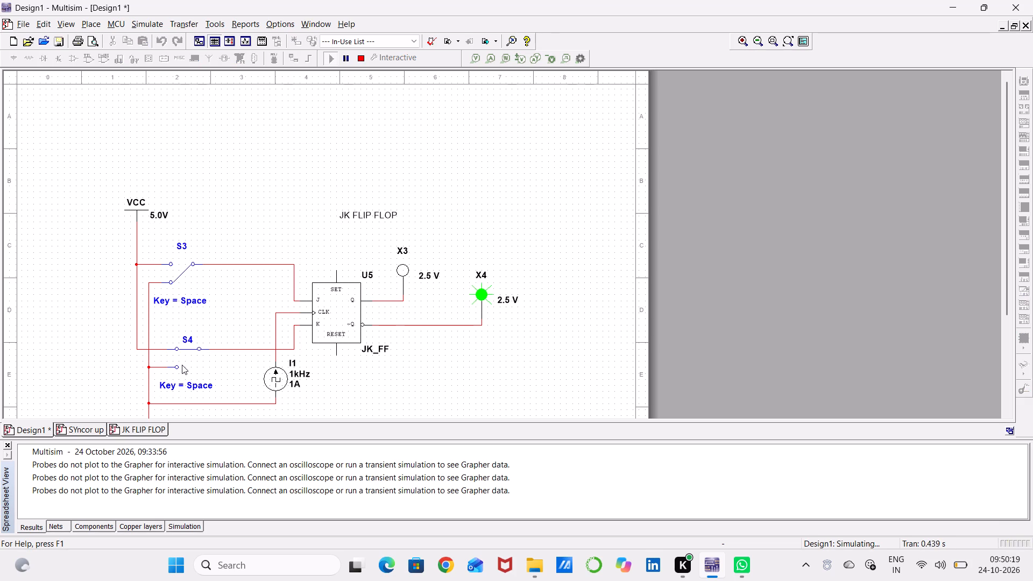
left_click(181, 273)
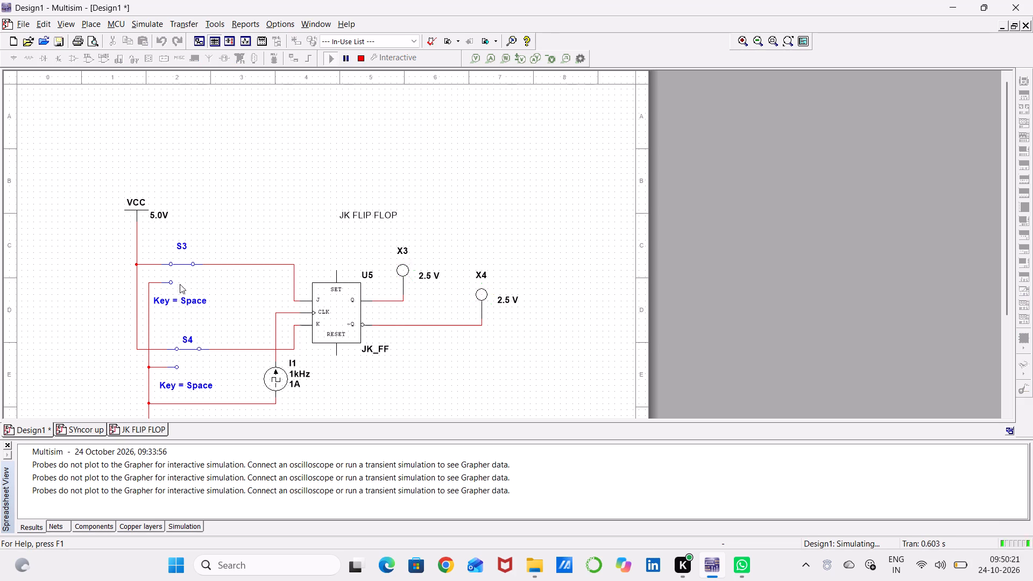
left_click(177, 265)
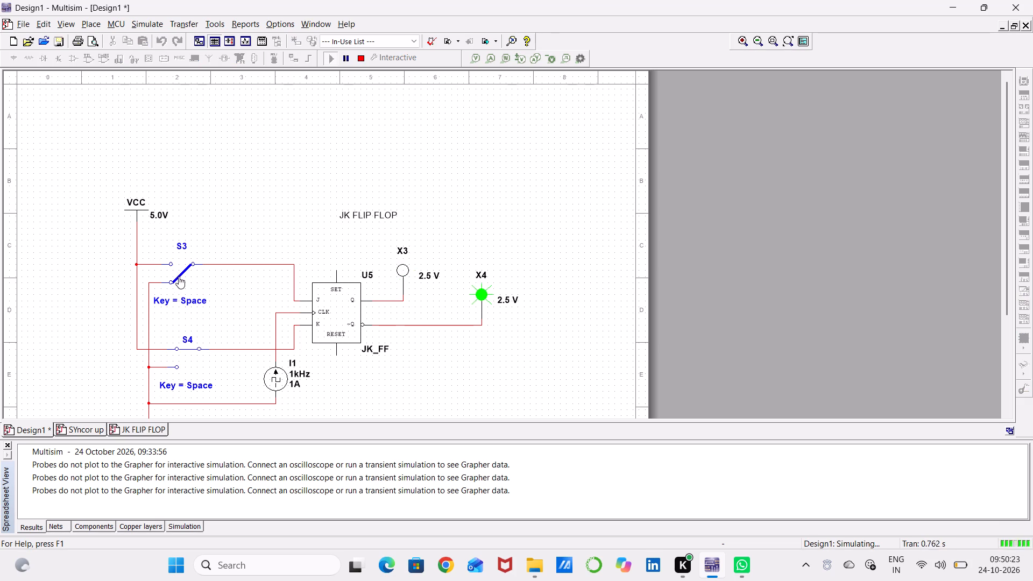
left_click(179, 272)
left_click(187, 350)
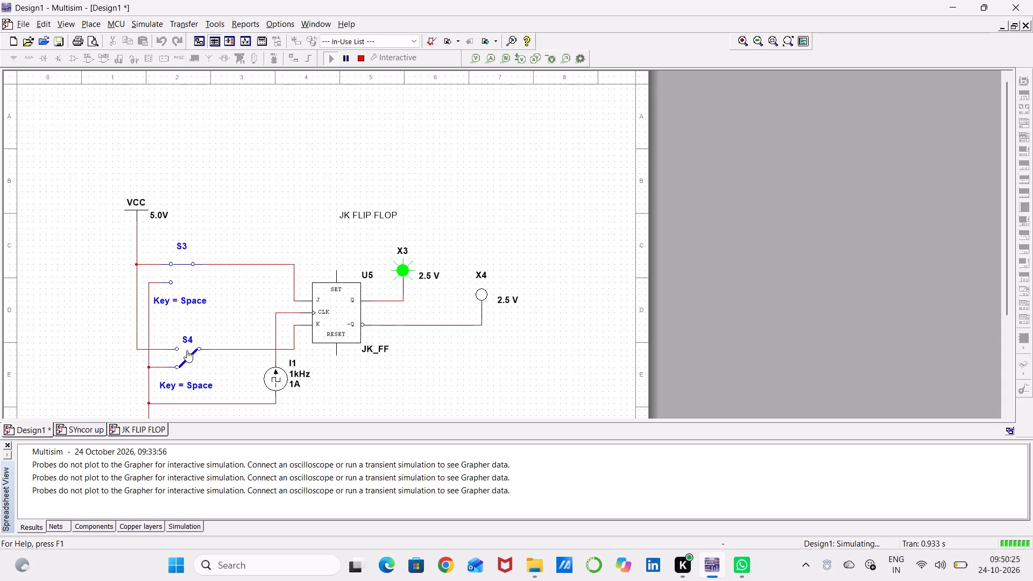
left_click(188, 351)
left_click(179, 261)
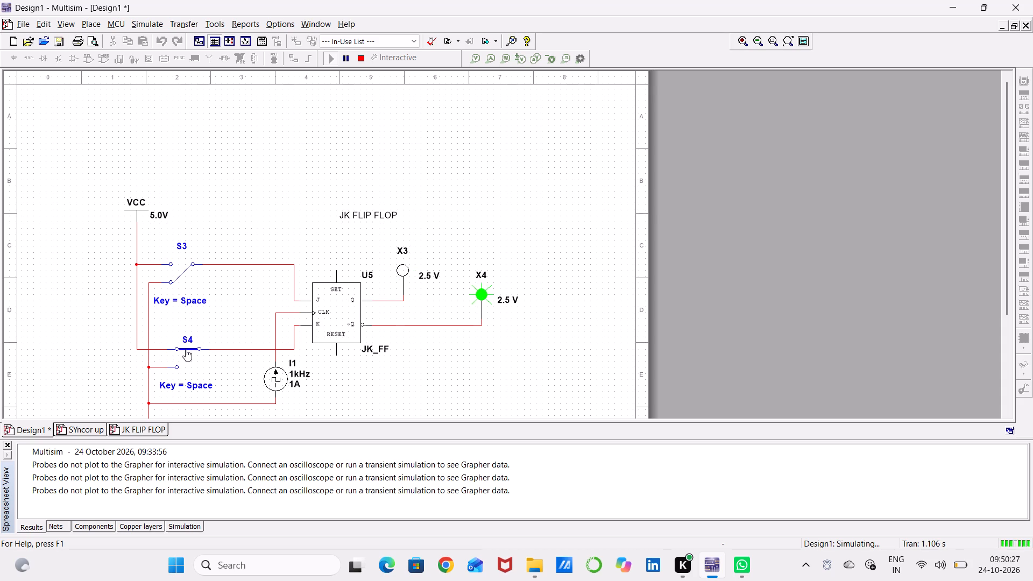
left_click(186, 349)
left_click(210, 180)
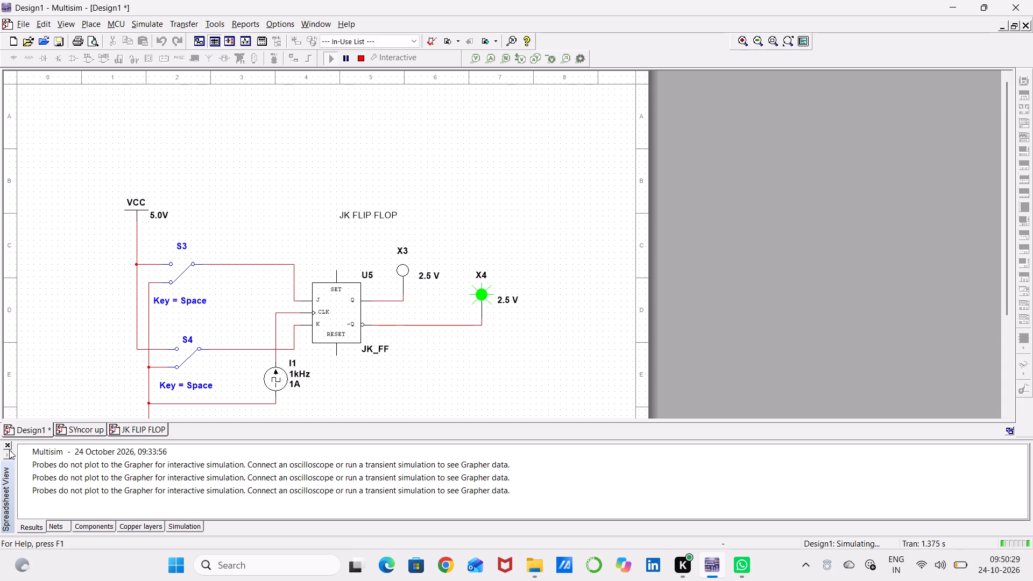
Hide the Spreadsheet View below the schematic and stop the running interactive simulation.
left_click(9, 444)
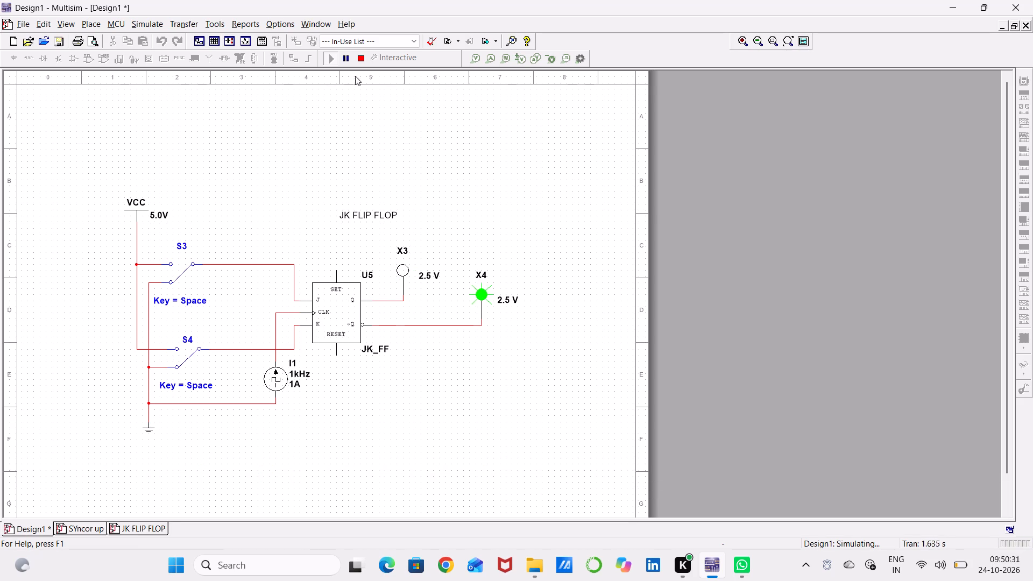
left_click(362, 58)
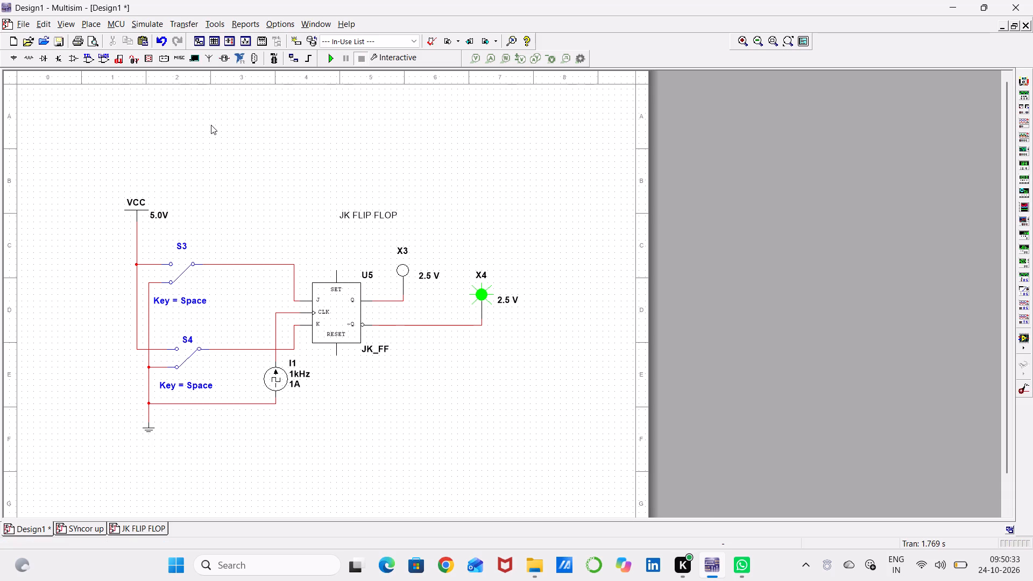
Place a two-line text label with the student's name and roll number above the JK flip-flop circuit, at font size 14.
left_click(94, 22)
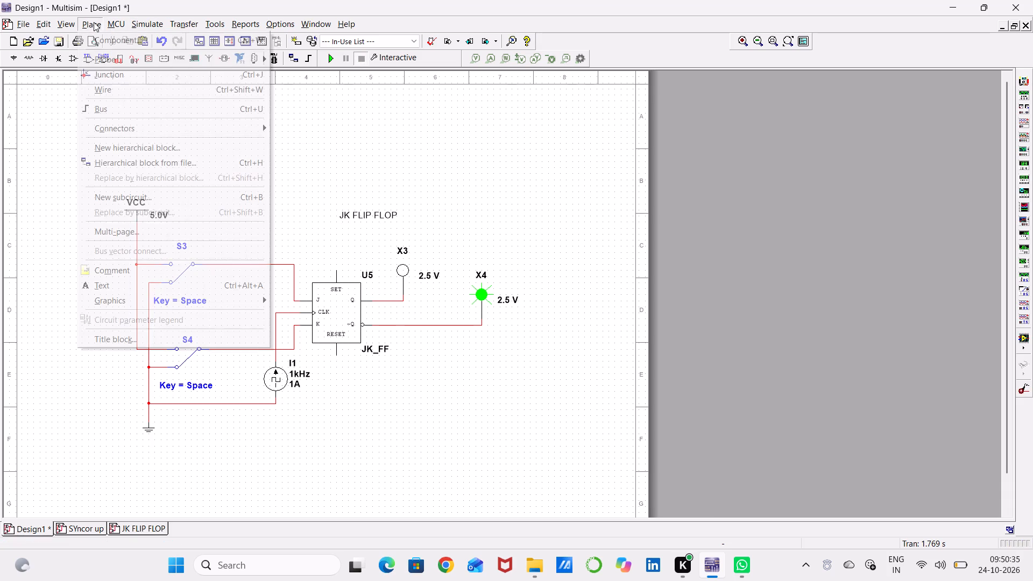
left_click(115, 279)
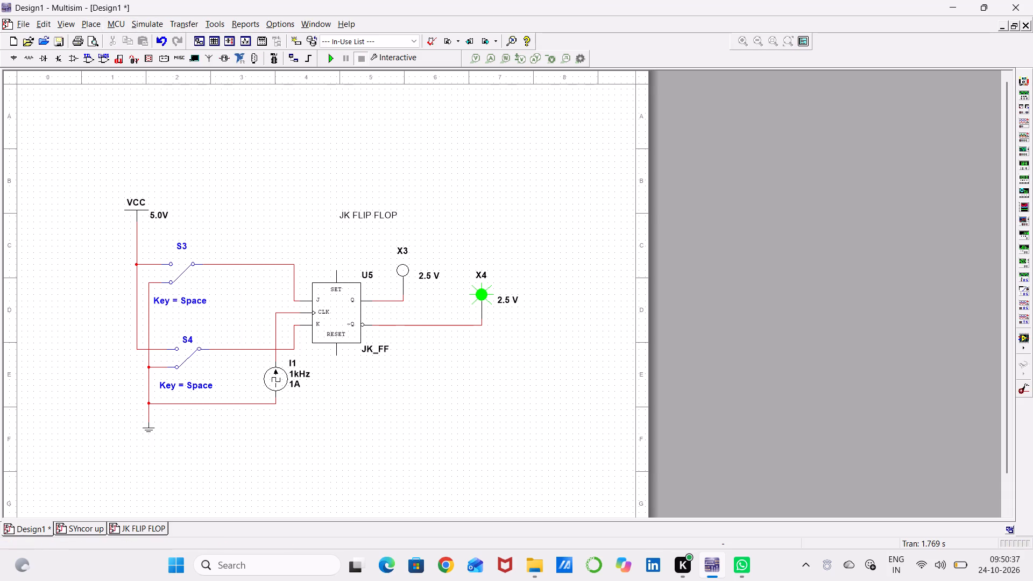
left_click(486, 132)
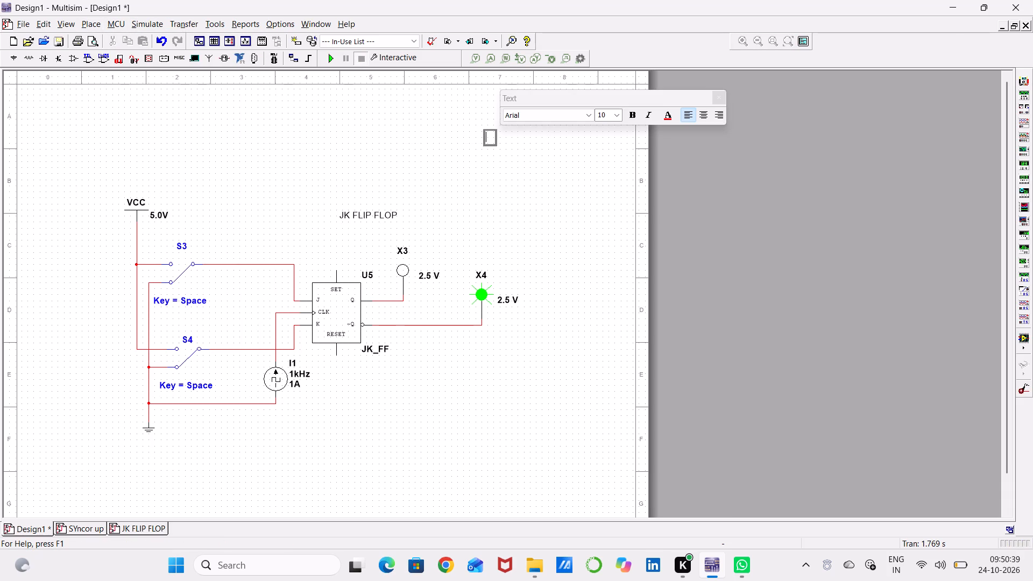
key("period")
key("Return")
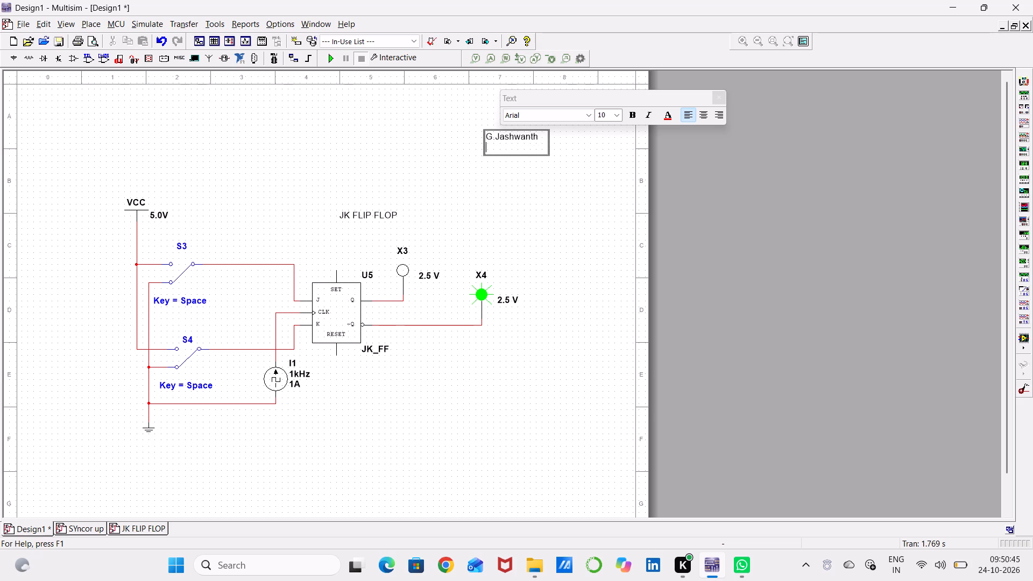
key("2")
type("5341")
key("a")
left_click(617, 117)
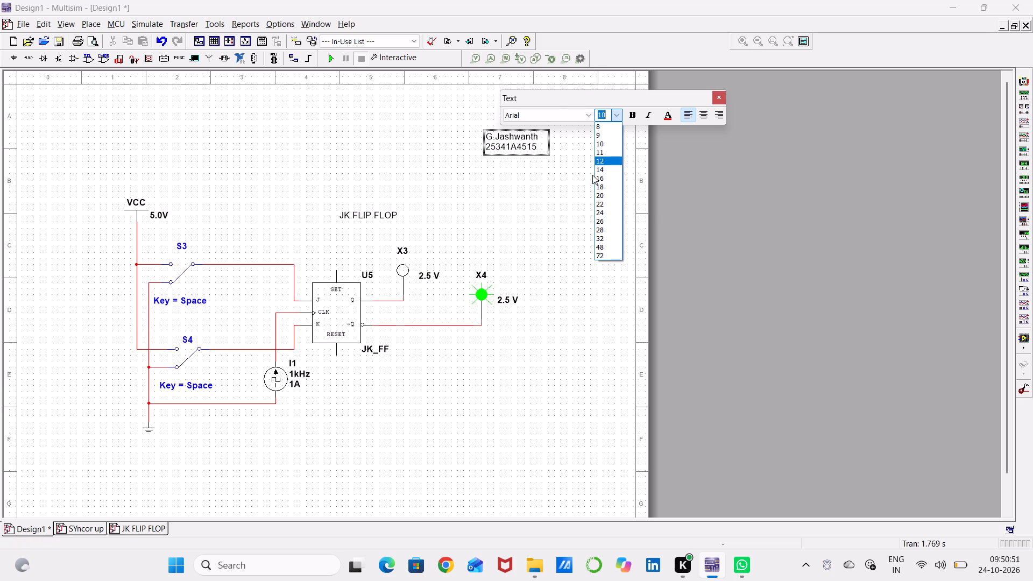
left_click(602, 171)
double_click(437, 171)
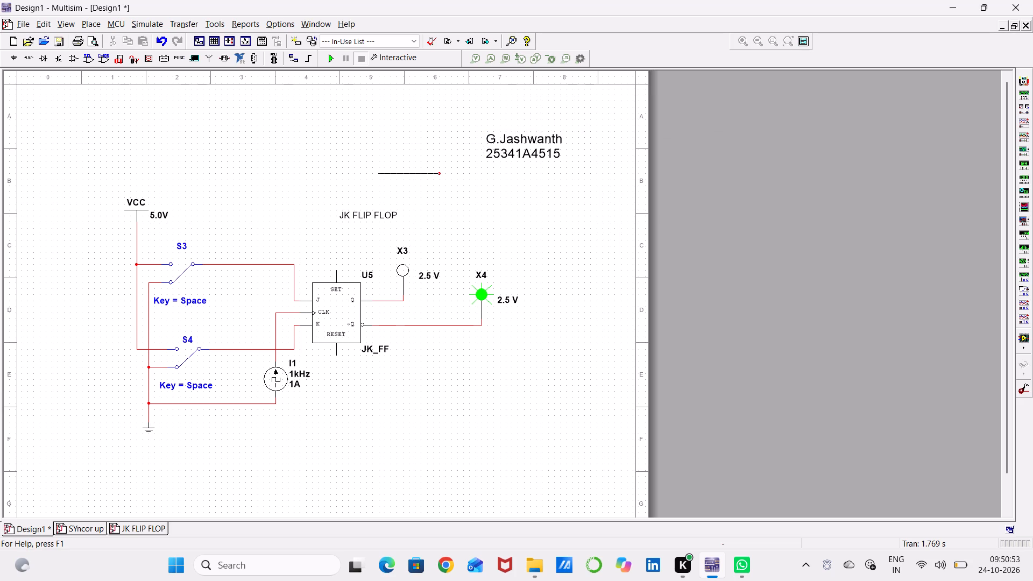
key("Escape")
Select probes X3 and X4 together and bring up the editing options for the selection.
left_click(404, 270)
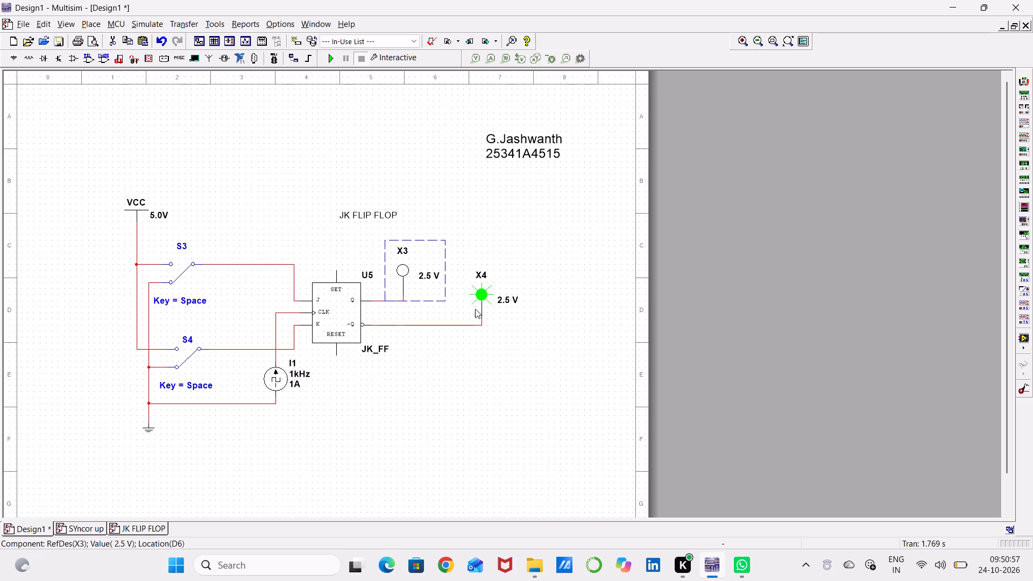
left_click(483, 302, "ctrl")
right_click(483, 302)
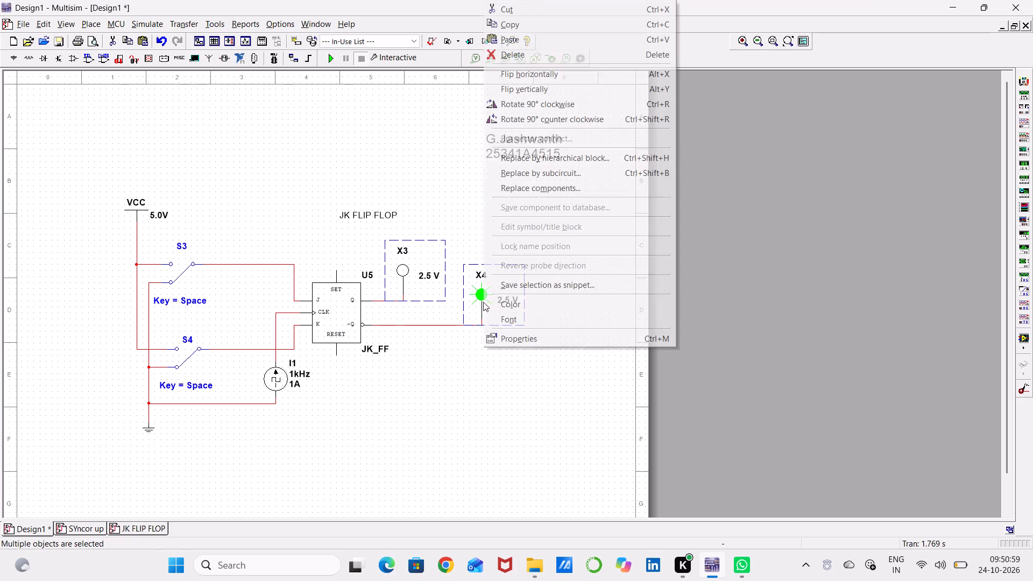
Replace the selected probes X3 and X4 with PROBE_DIG_BLUE from the Indicators group.
left_click(526, 188)
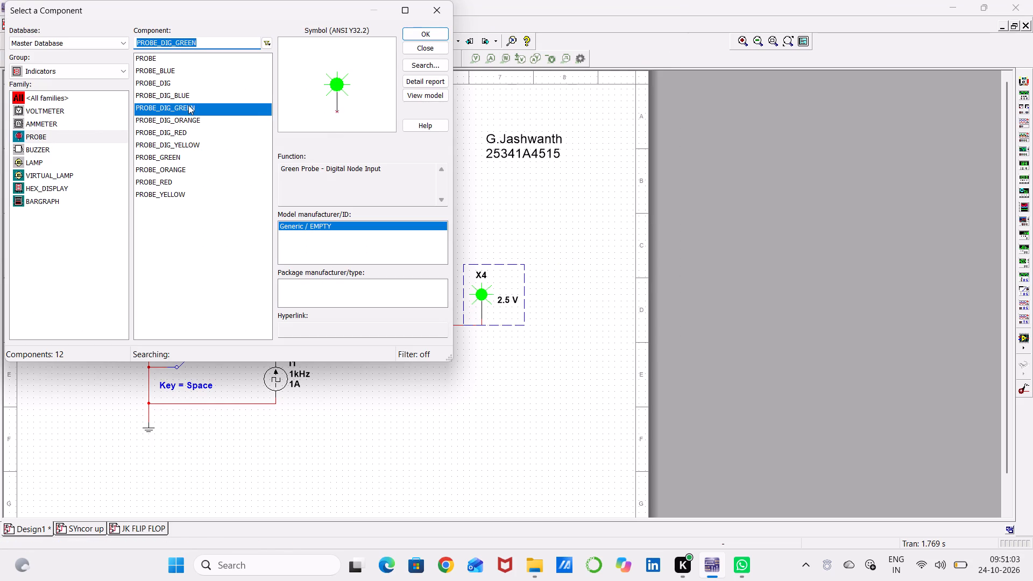
left_click(192, 92)
left_click(436, 35)
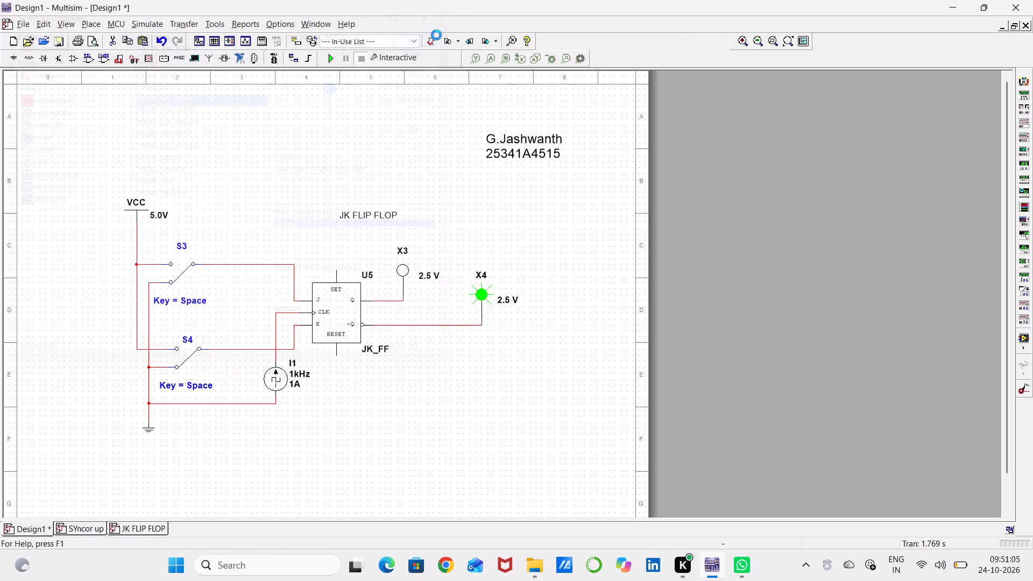
left_click(413, 107)
Run the interactive simulation of the JK flip-flop circuit and hide the Spreadsheet View below the schematic.
left_click(326, 61)
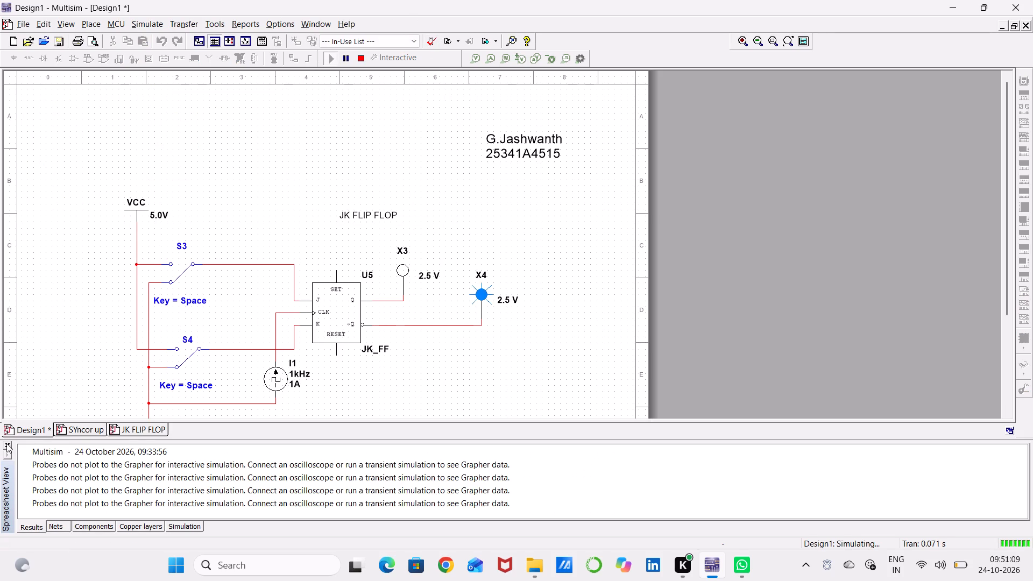
left_click(7, 440)
left_click(7, 447)
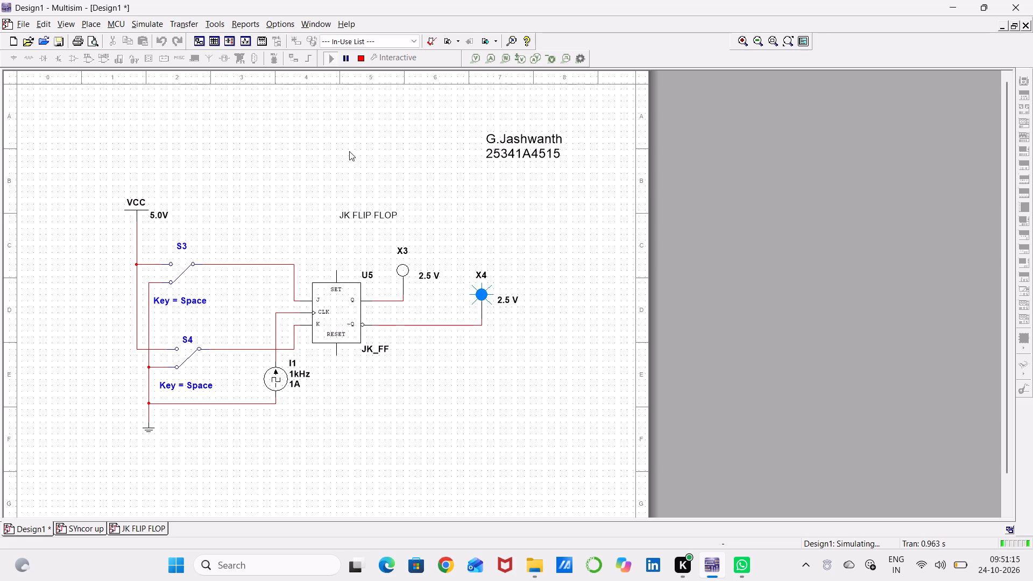
Capture a rectangular screenshot of the simulating JK flip-flop schematic, including the name and roll number label.
key("Print")
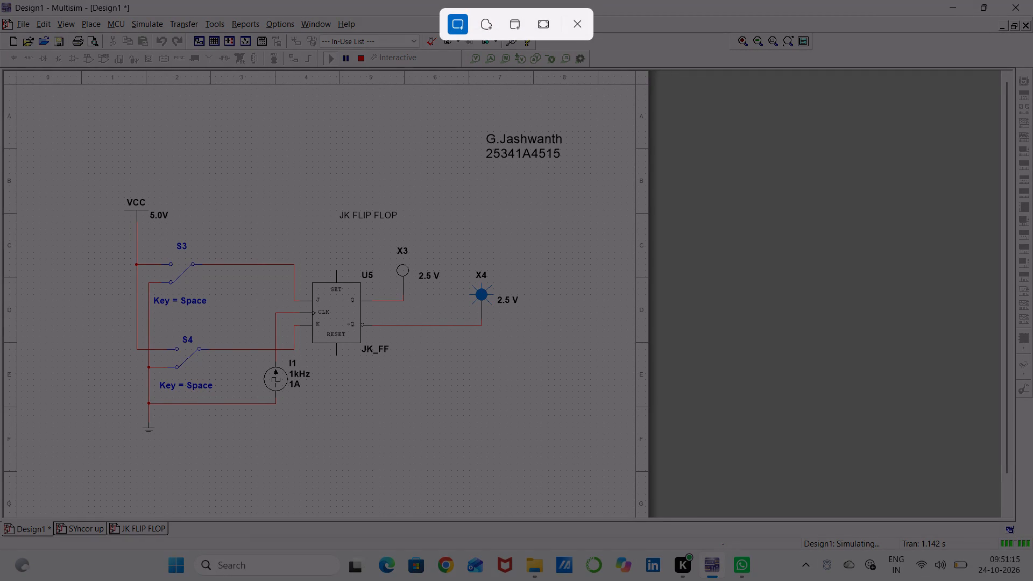
left_click_drag(4, 73, 541, 480)
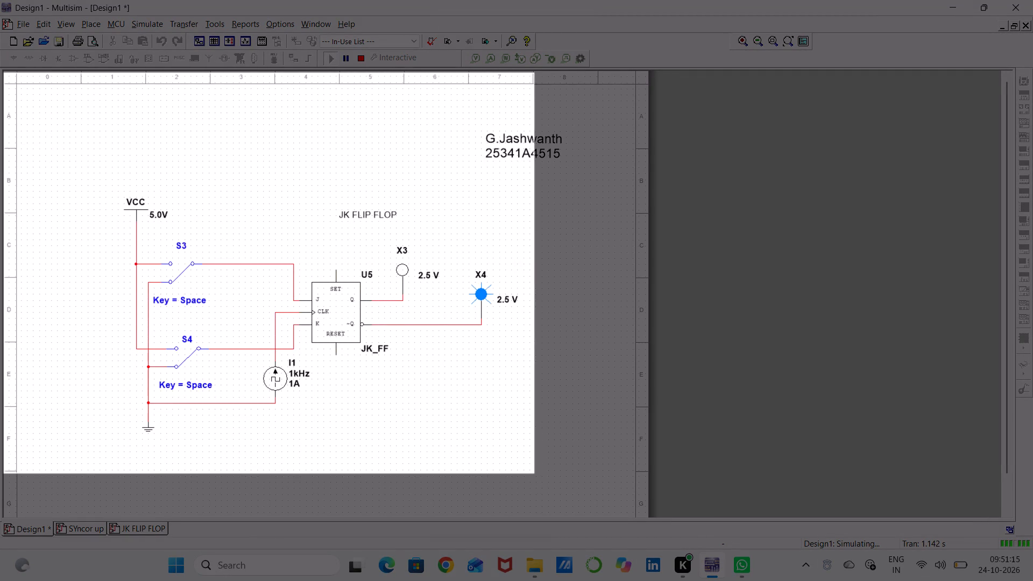
left_click_drag(541, 480, 633, 466)
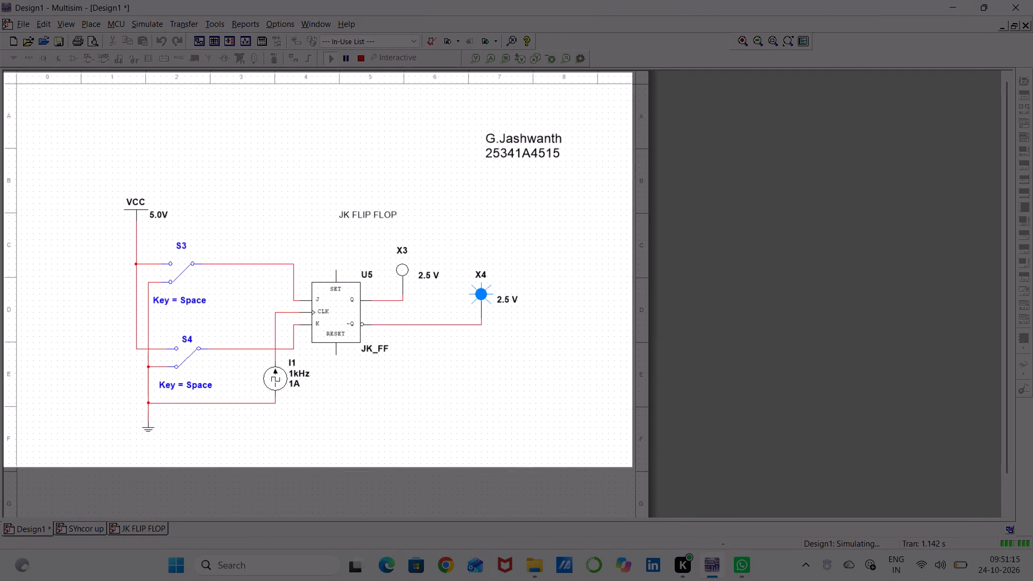
left_click_drag(633, 466, 639, 471)
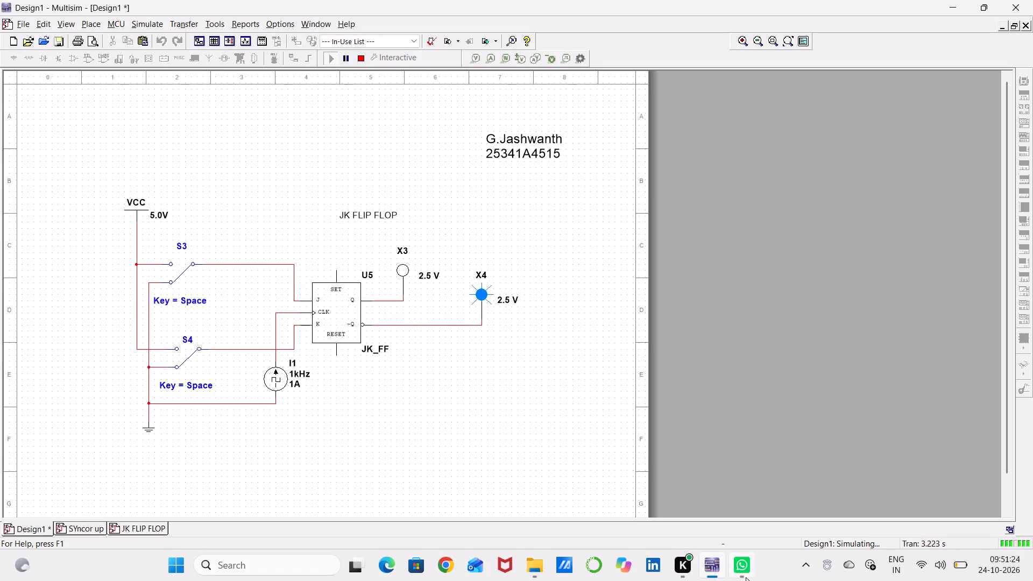